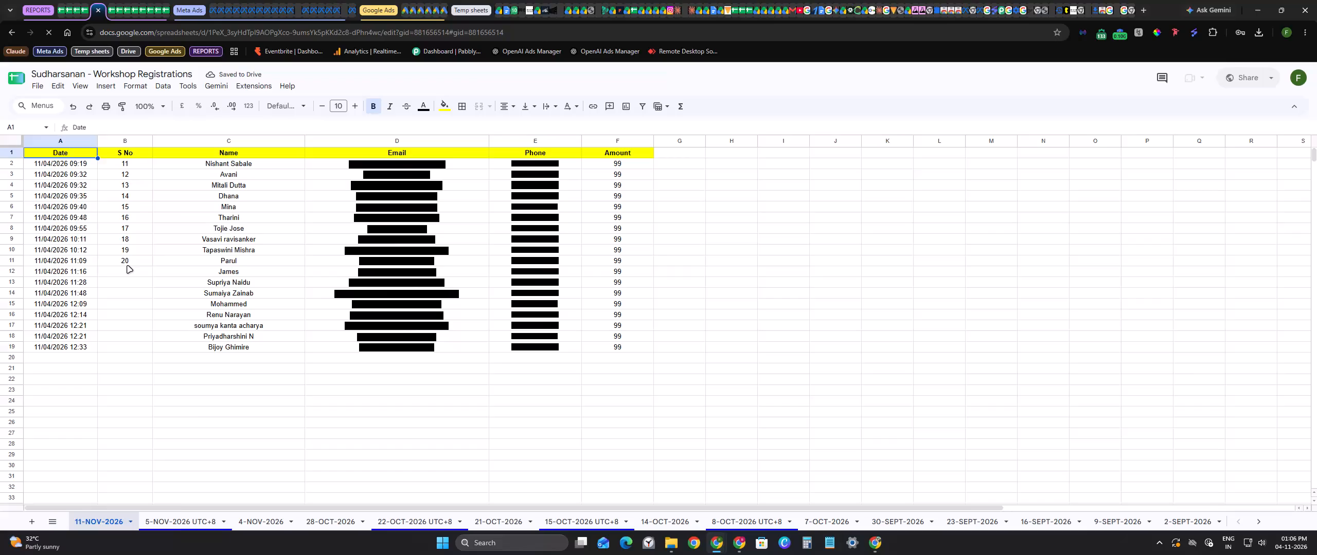
Continue the S No series on the 11-NOV-2026 sheet from 21 down to 28, to the last registration.
click(128, 266)
drag(134, 233, 132, 257)
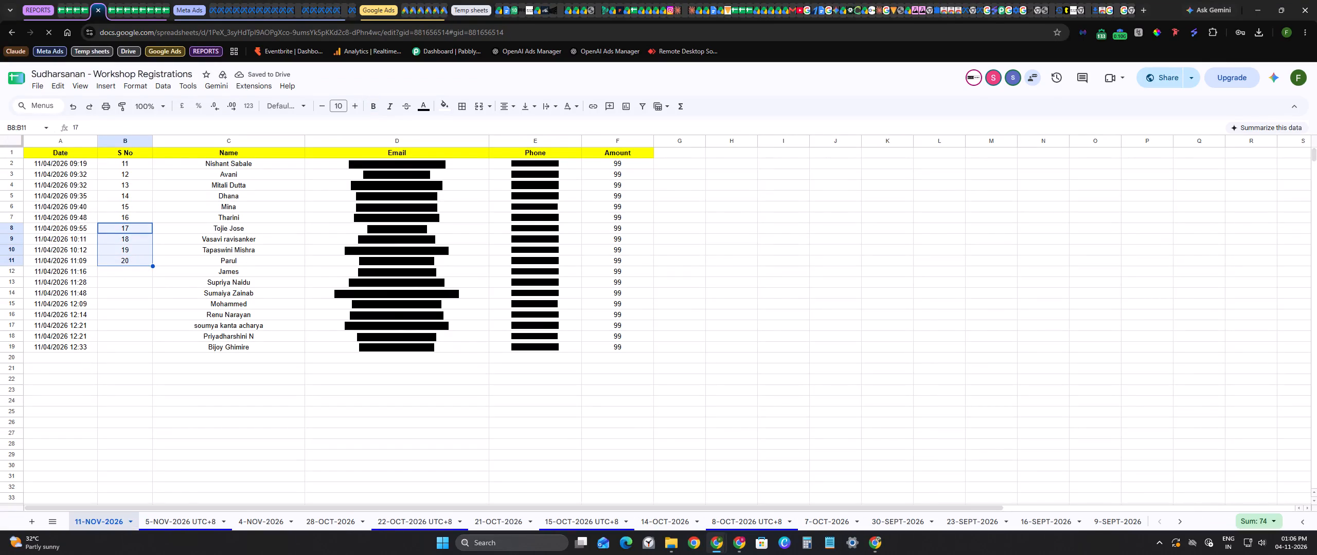
double_click(153, 266)
click(245, 384)
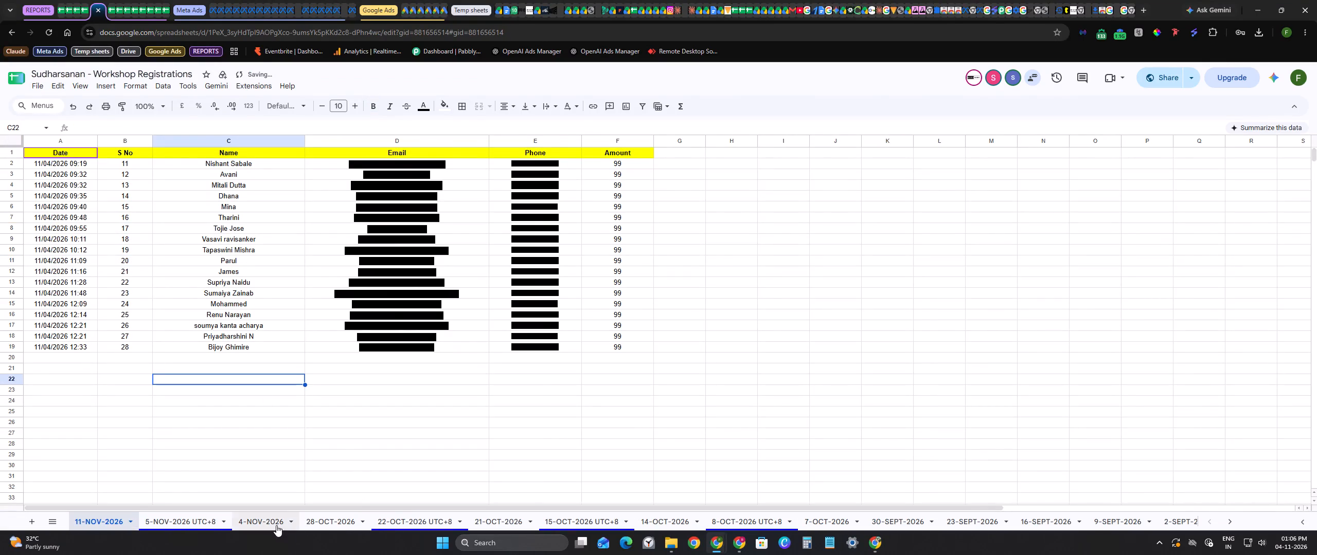
On the 2-SEPT-2026 sheet, select the dates from 09/01/2026 through the last entry and set the selection summary to Count.
click(276, 525)
click(321, 525)
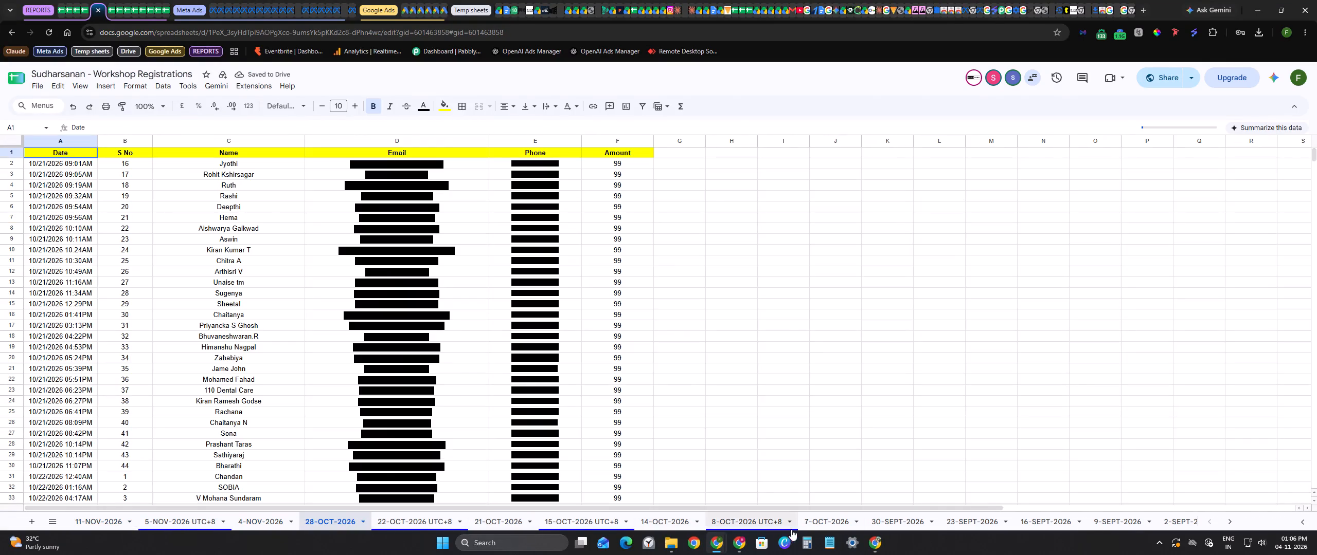
click(878, 528)
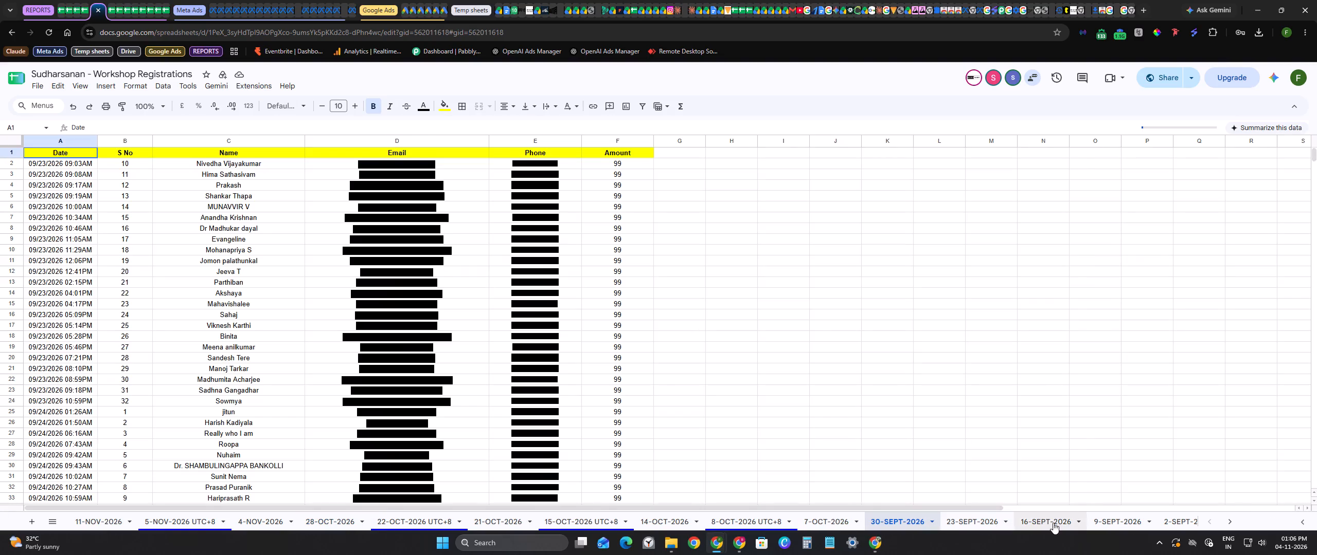
click(1185, 524)
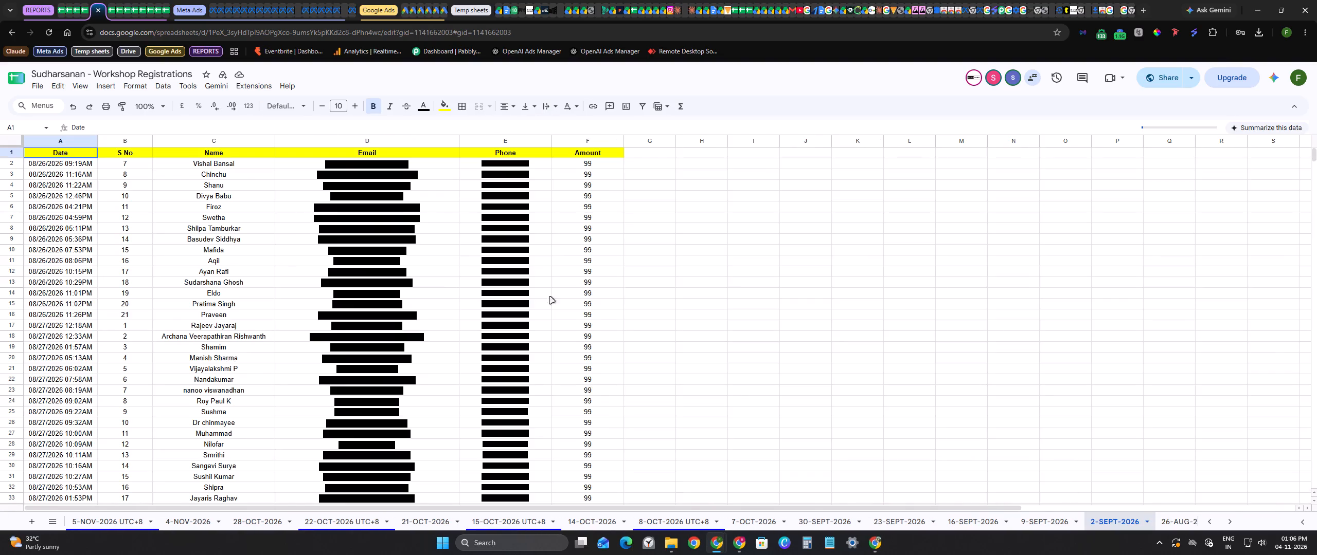
scroll(70, 226, down, 5)
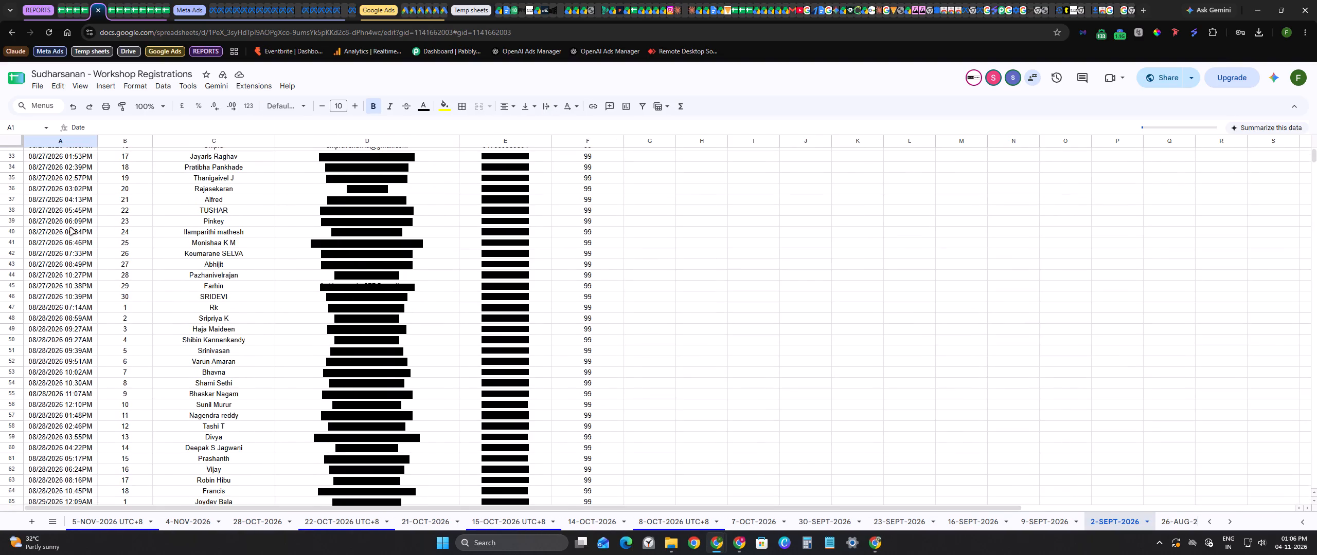
scroll(70, 228, down, 15)
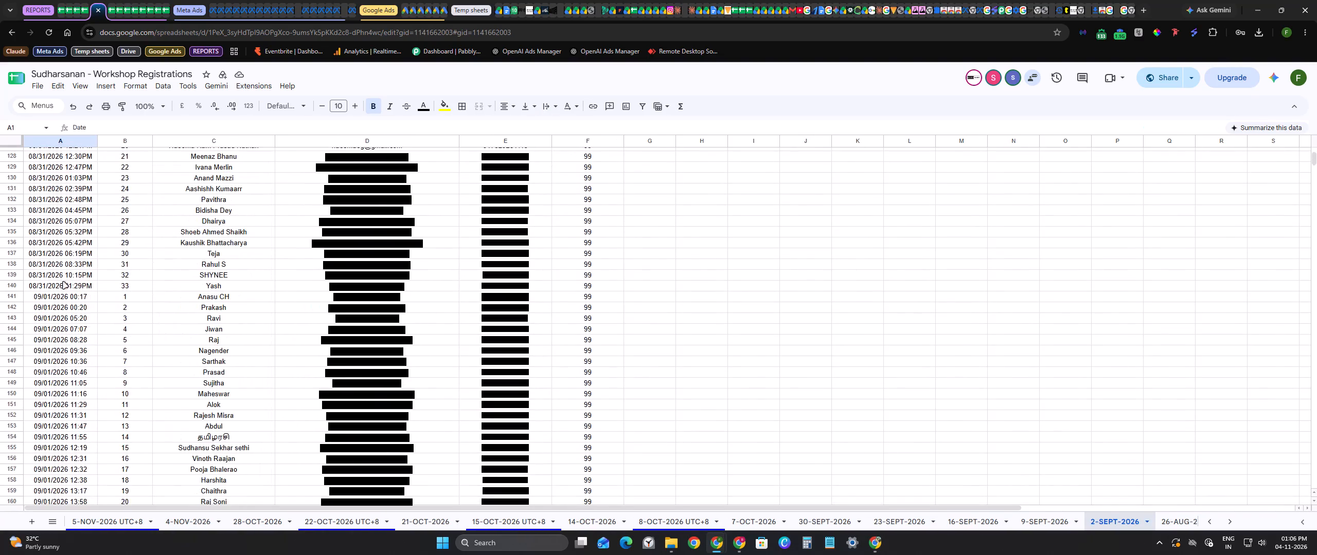
click(68, 300)
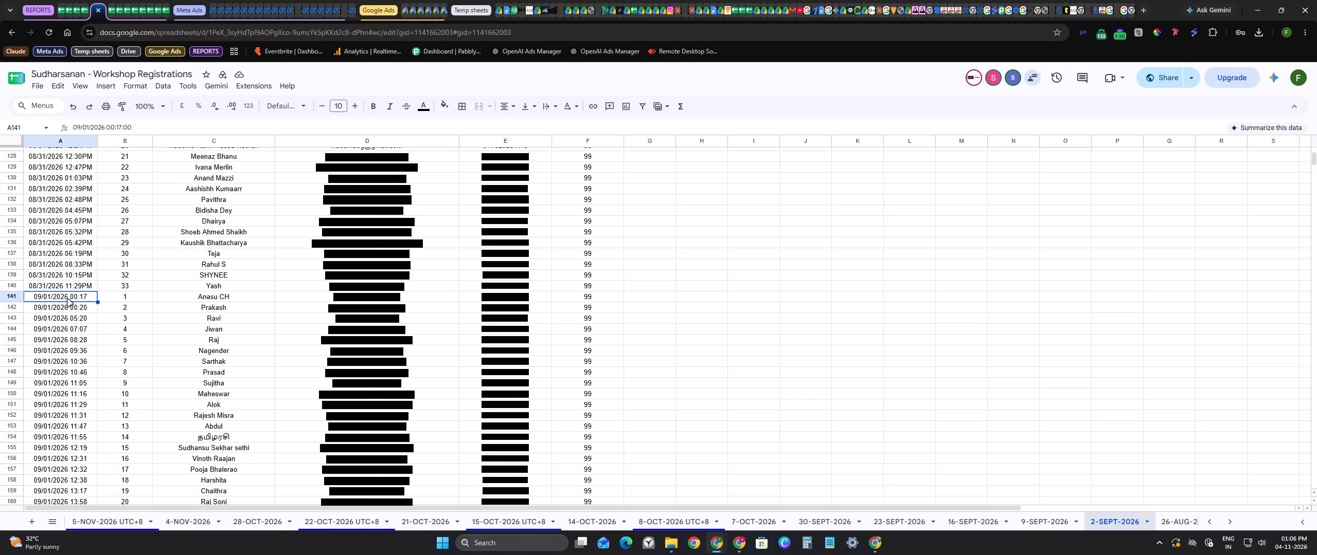
drag(45, 300, 54, 341)
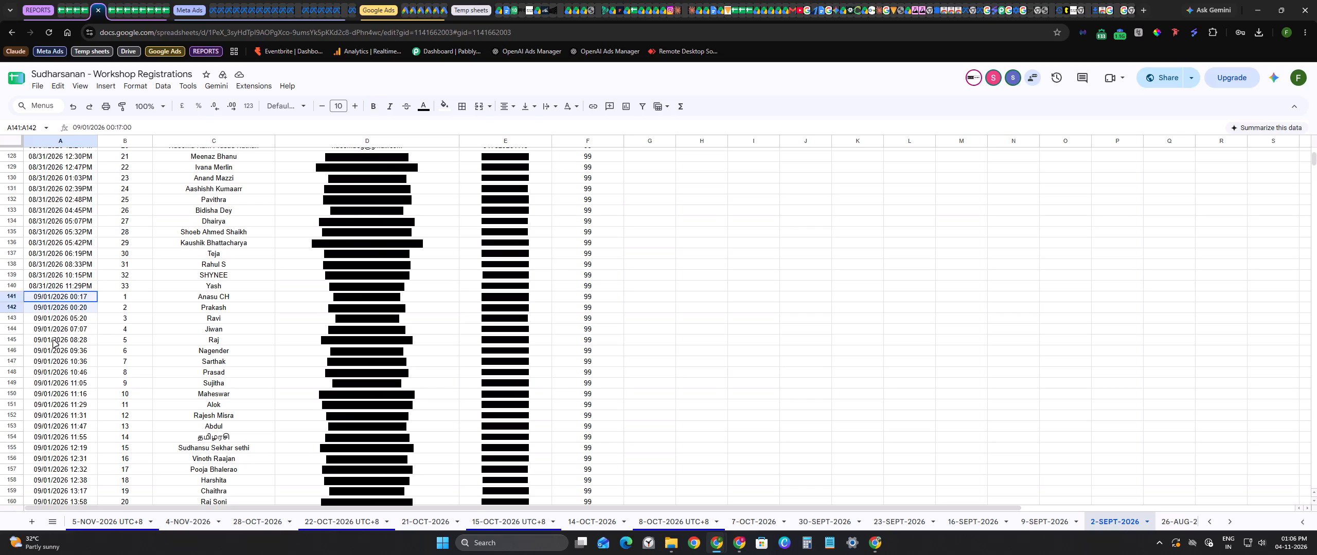
drag(54, 341, 44, 245)
click(1219, 516)
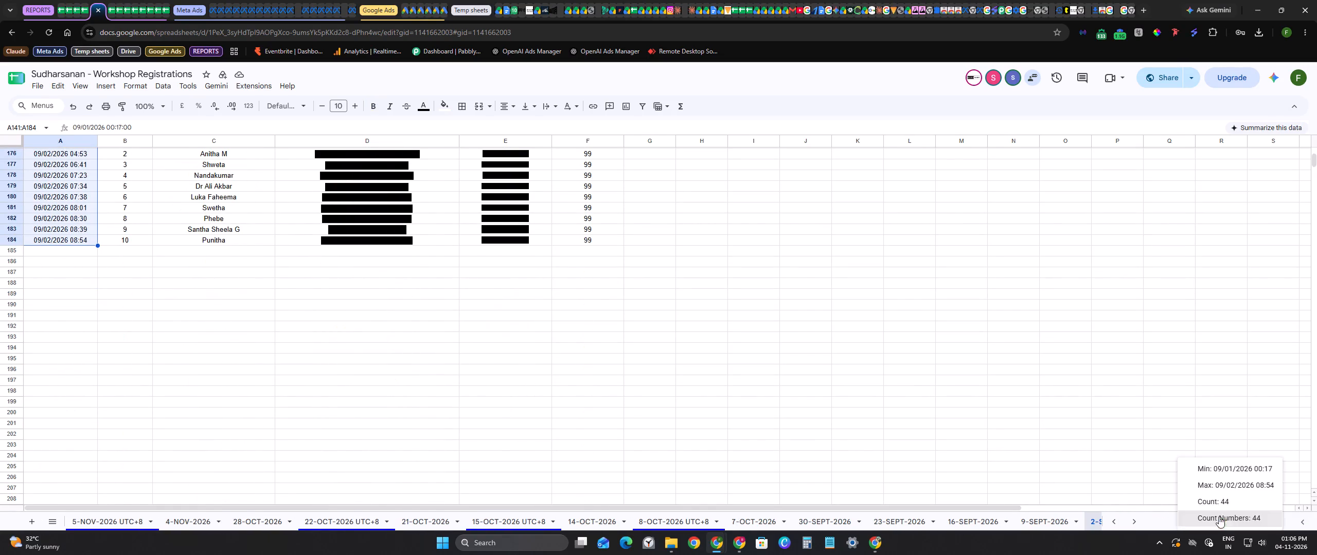
click(1215, 500)
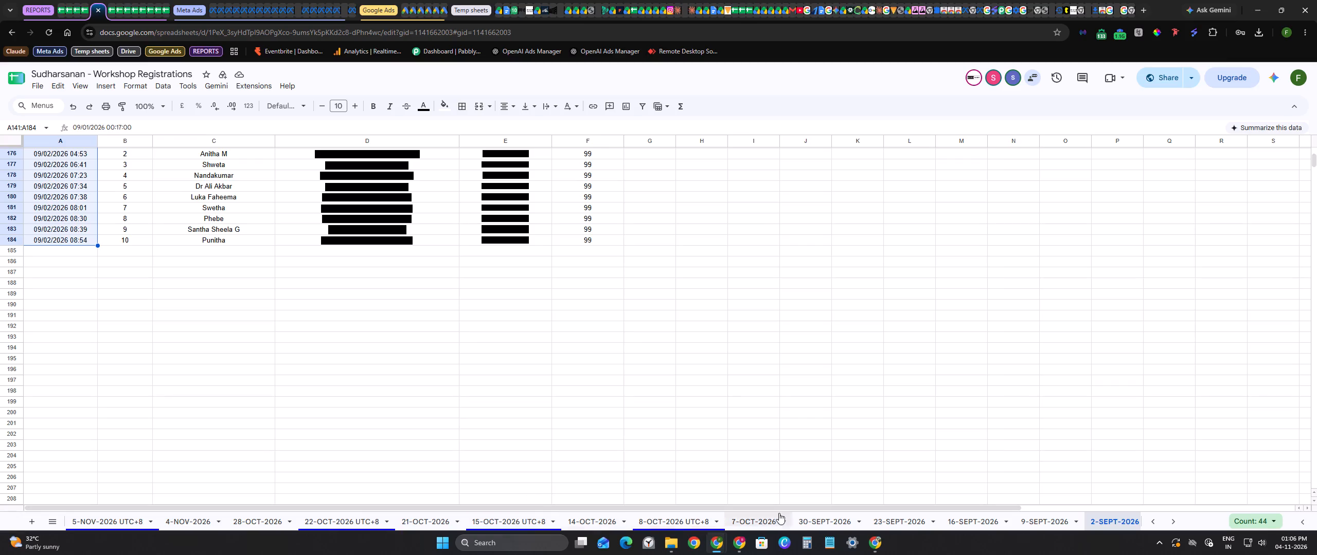
Count the registrations on the 9-SEPT-2026 sheet by selecting all its dates from the first to the last entry.
click(1168, 521)
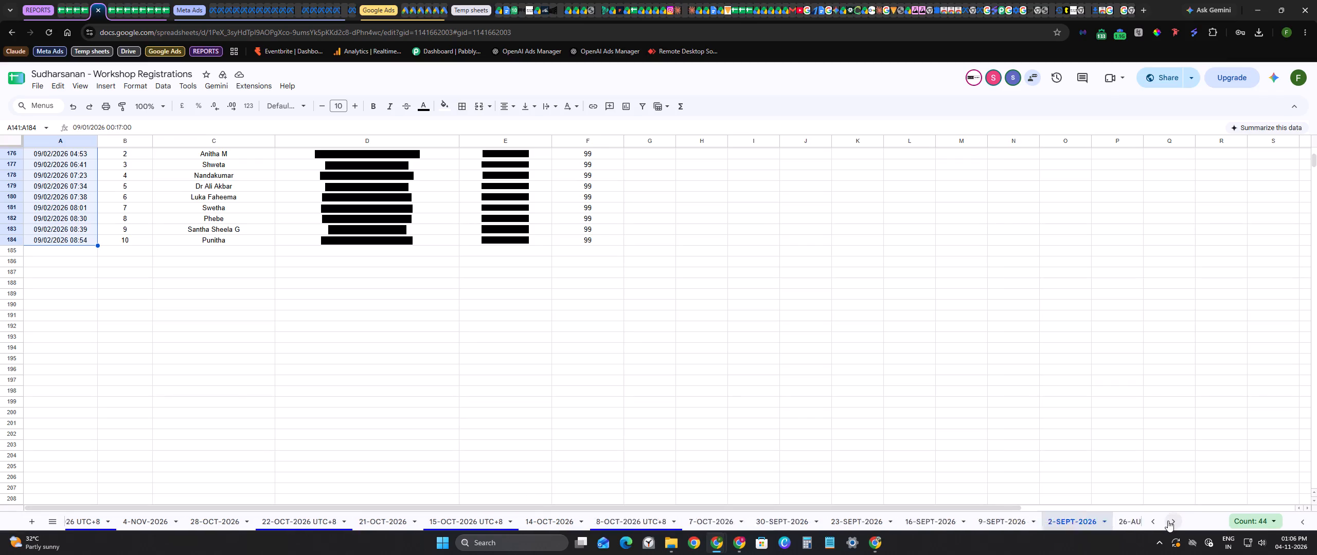
click(1152, 524)
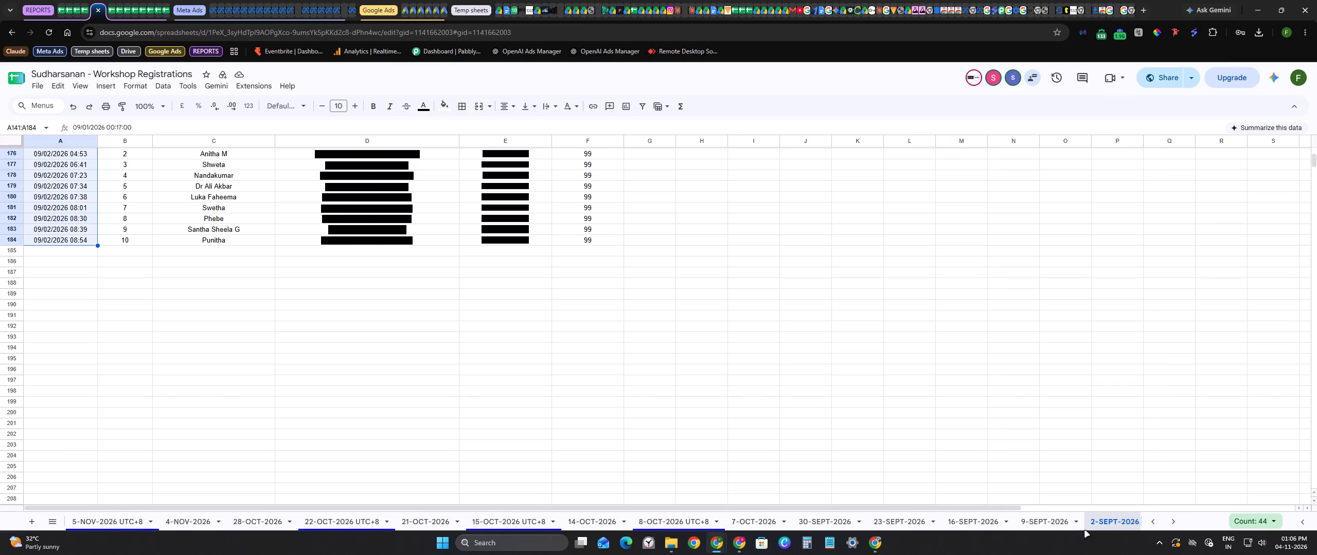
click(1042, 525)
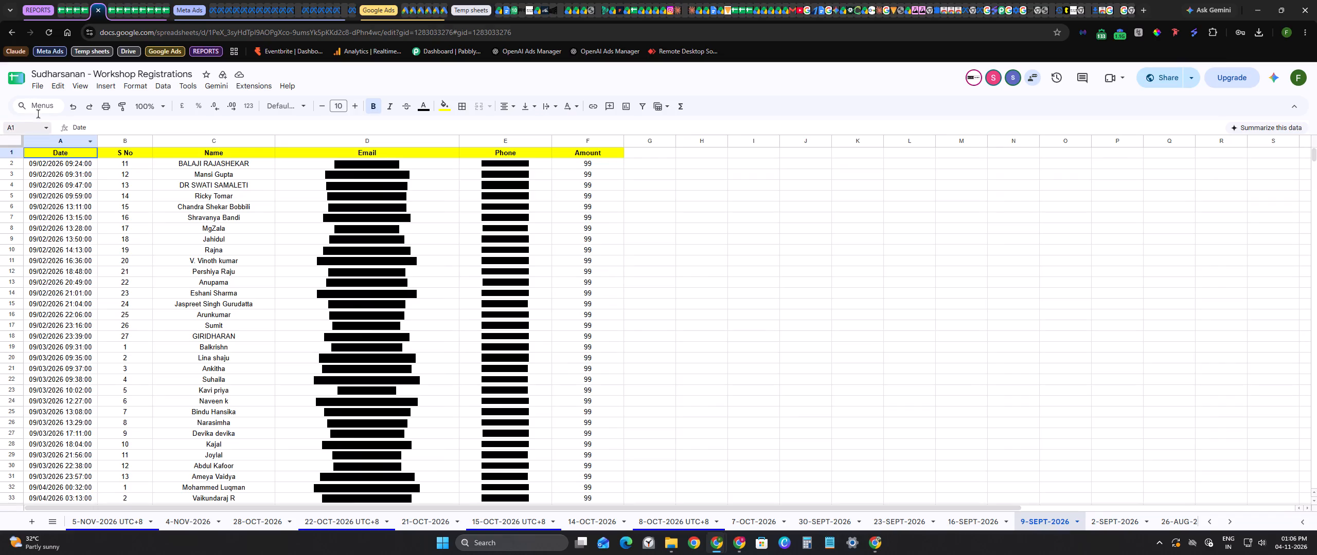
click(73, 162)
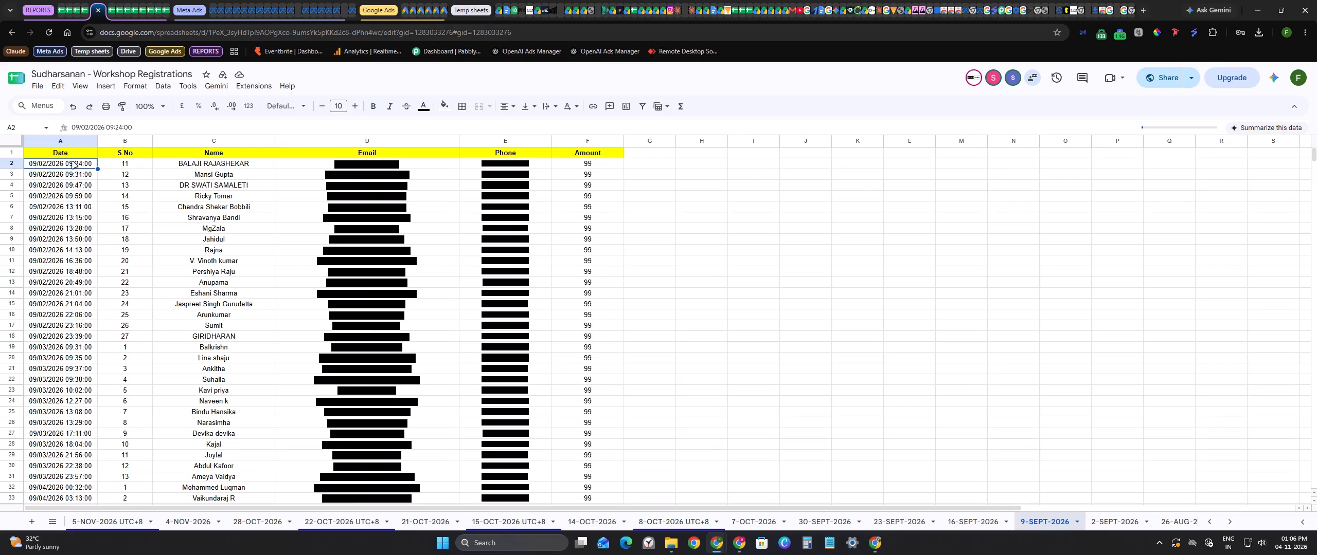
key(shift+Left)
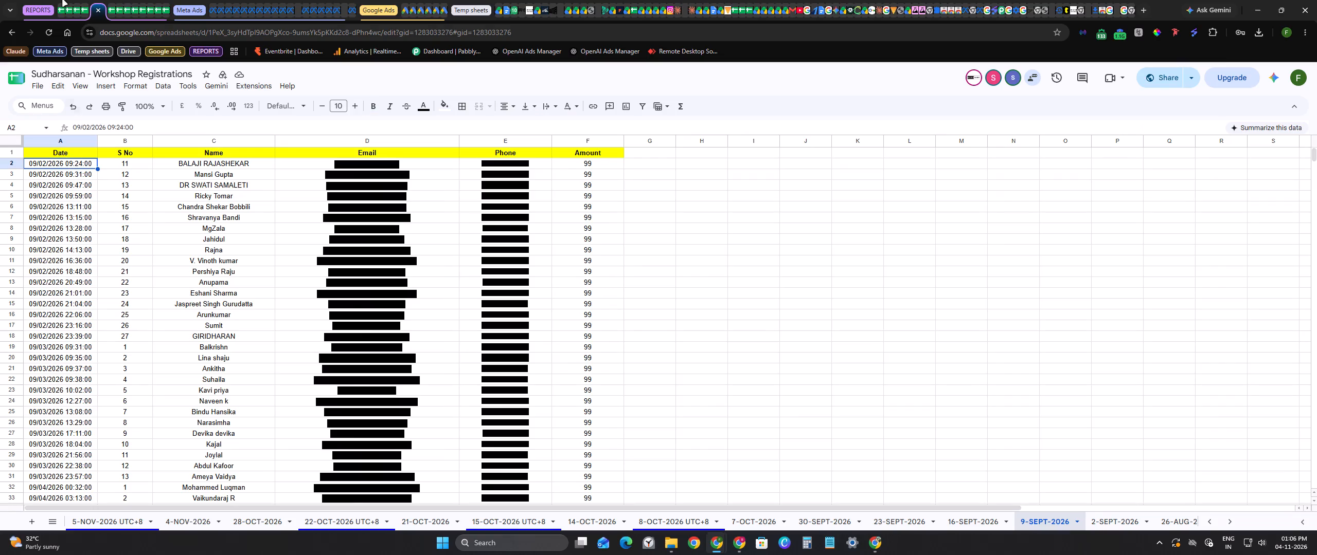
drag(50, 163, 42, 554)
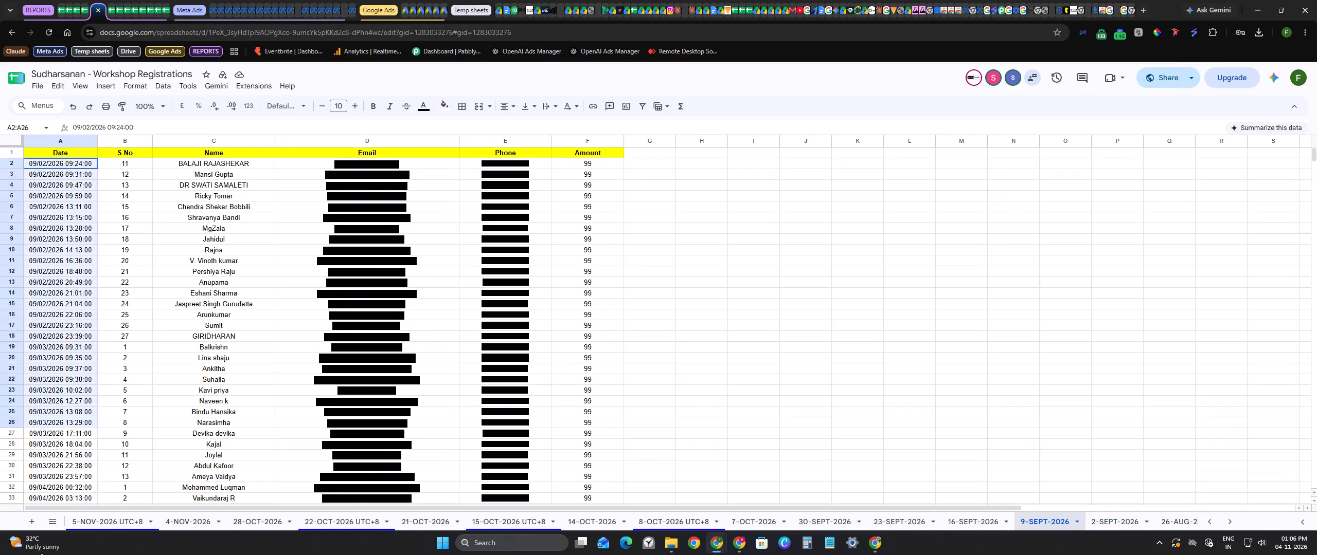
drag(42, 554, 52, 554)
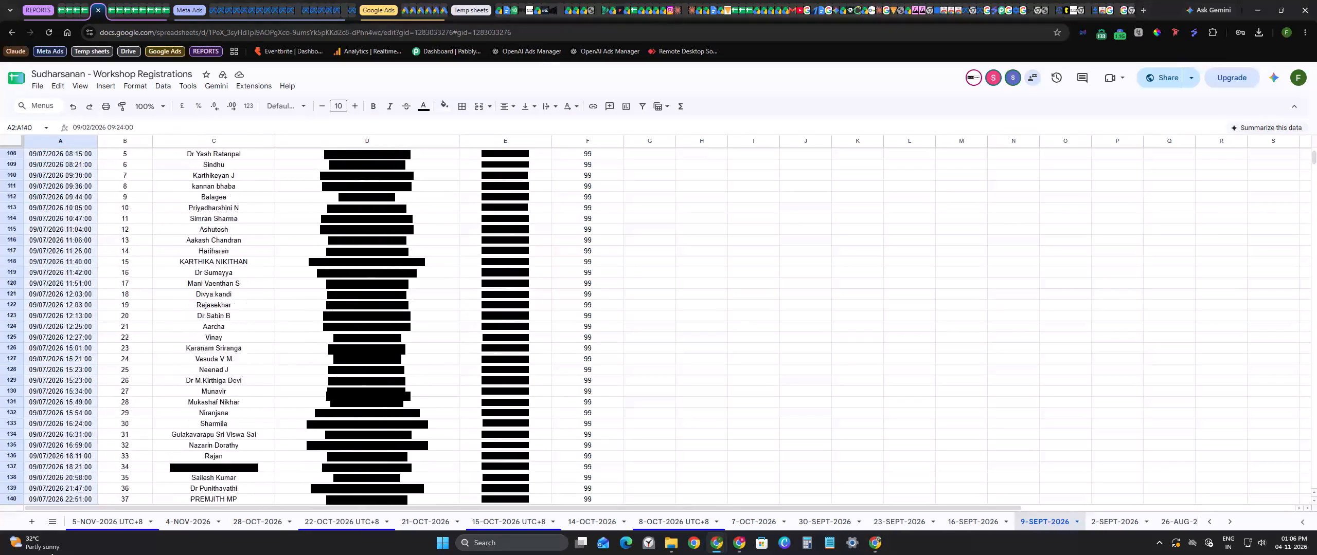
drag(52, 554, 66, 453)
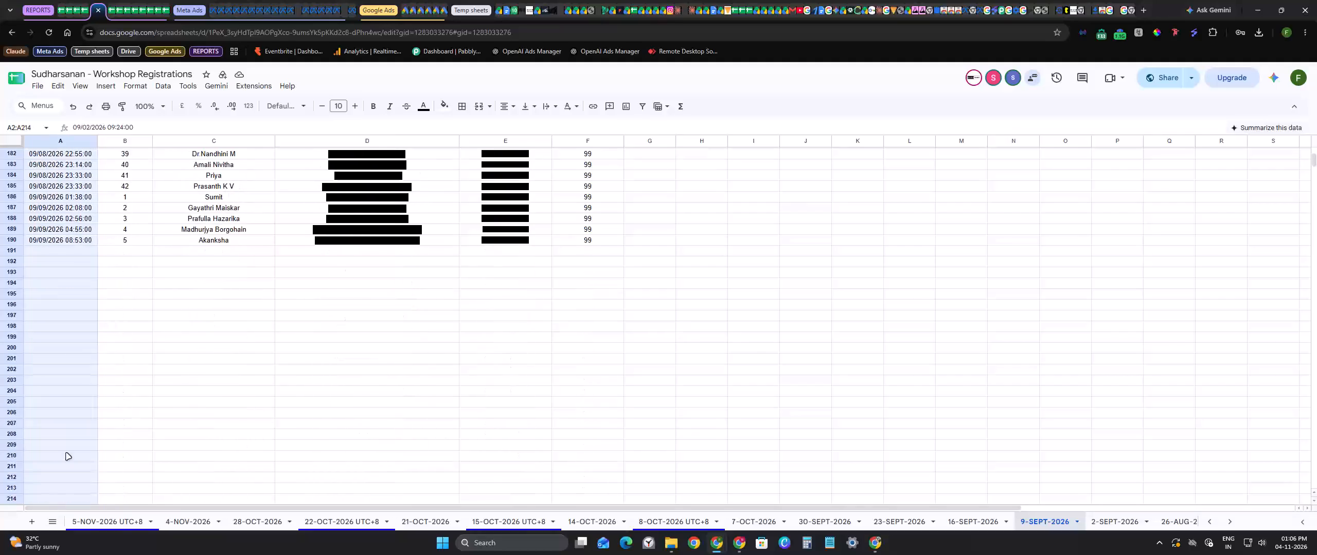
drag(66, 453, 65, 244)
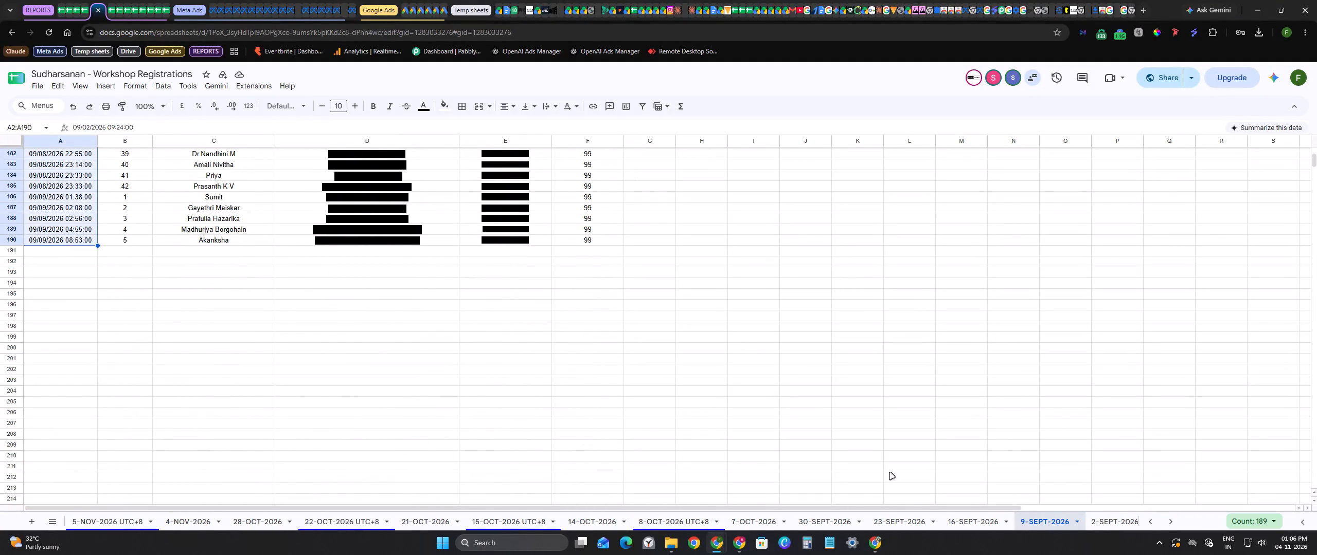
Count the registrations on the 16-SEPT-2026 sheet by selecting all its dates from the first to the last entry.
click(974, 521)
drag(71, 166, 96, 411)
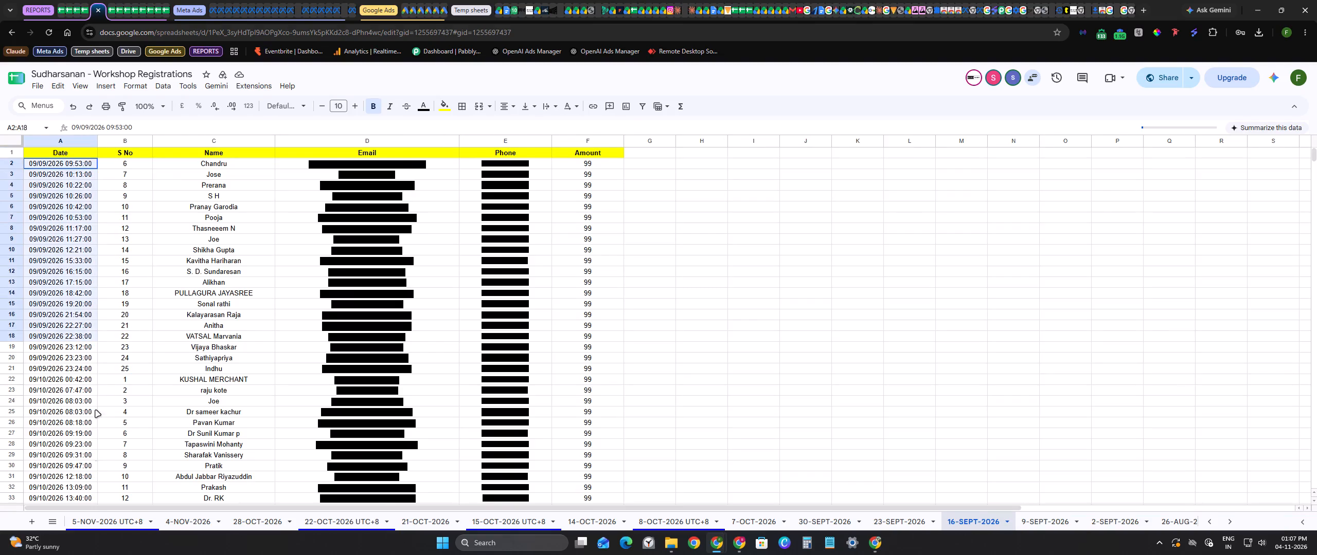
drag(96, 411, 96, 554)
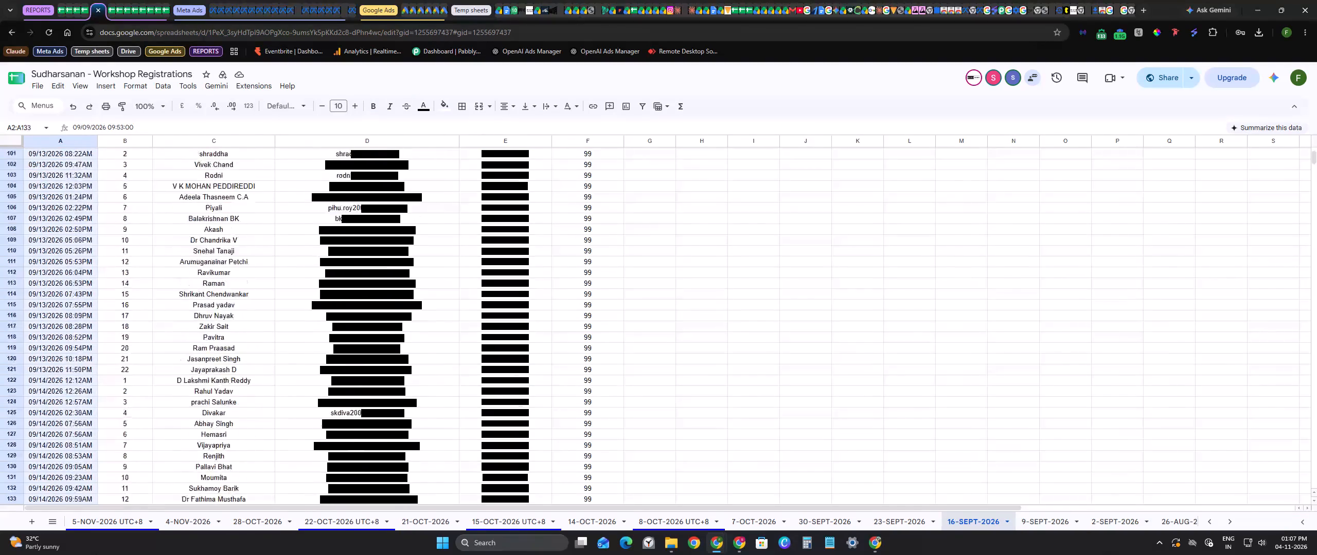
drag(96, 554, 78, 528)
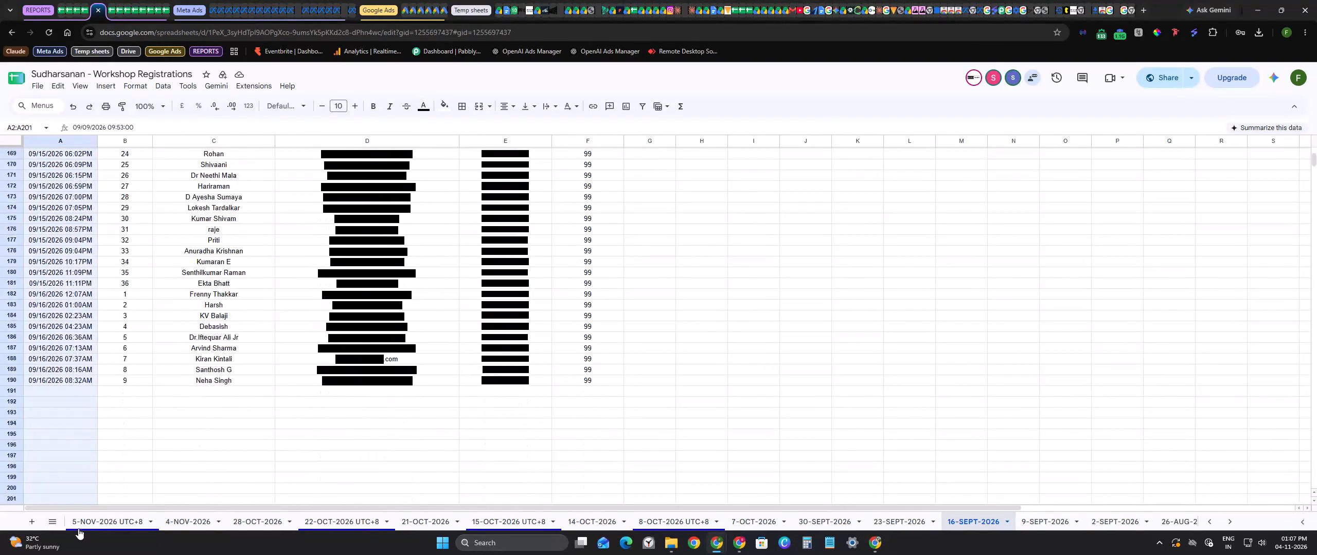
drag(78, 528, 72, 358)
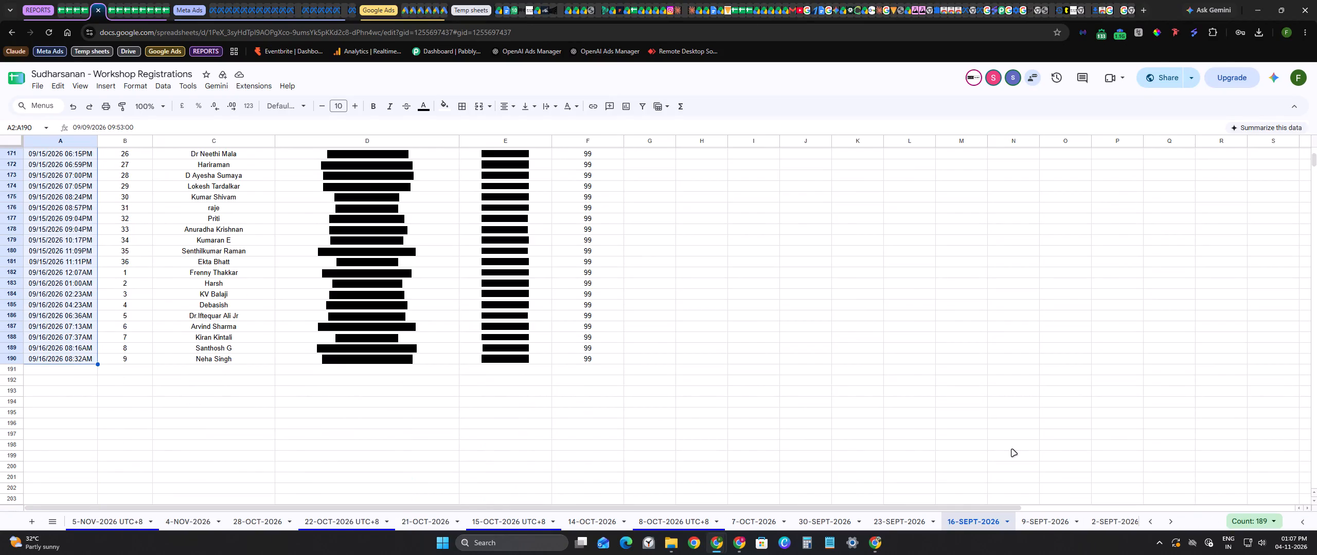
Recheck the 9-SEPT-2026 sheet's count, and count the registrations on the 23-SEPT-2026 sheet by selecting all its dates.
click(1033, 519)
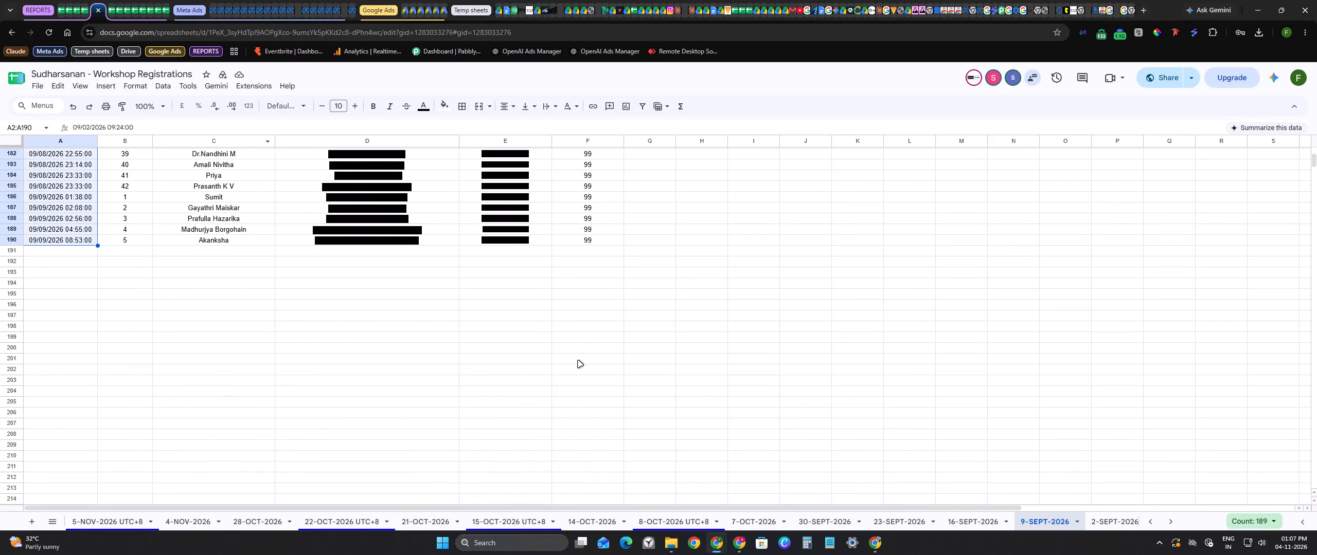
click(957, 524)
click(914, 525)
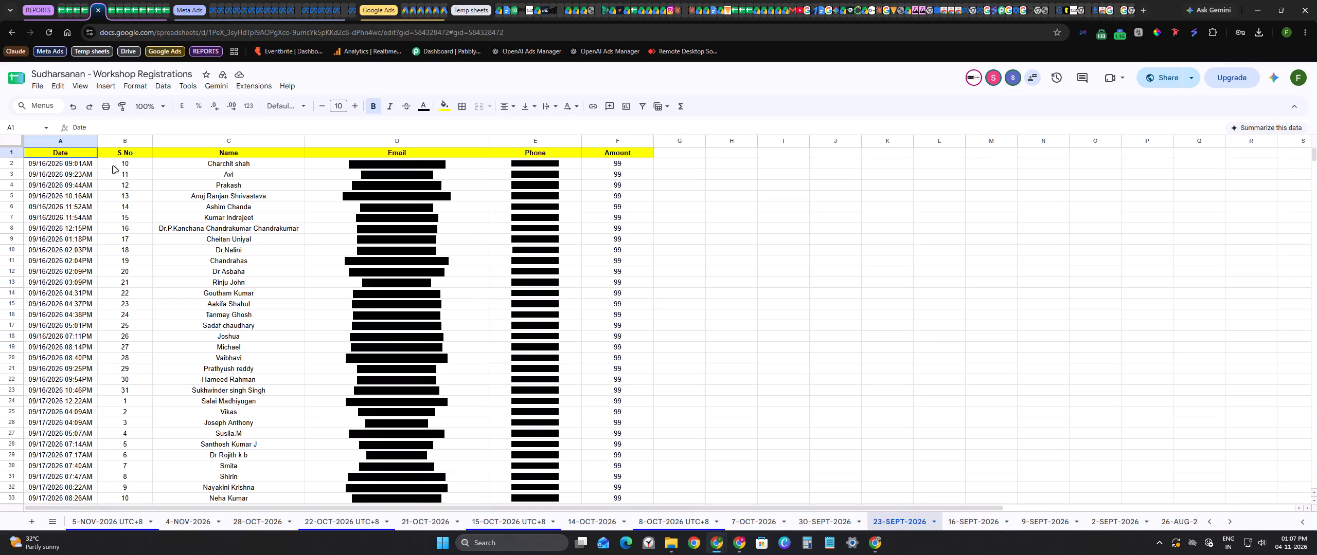
click(80, 161)
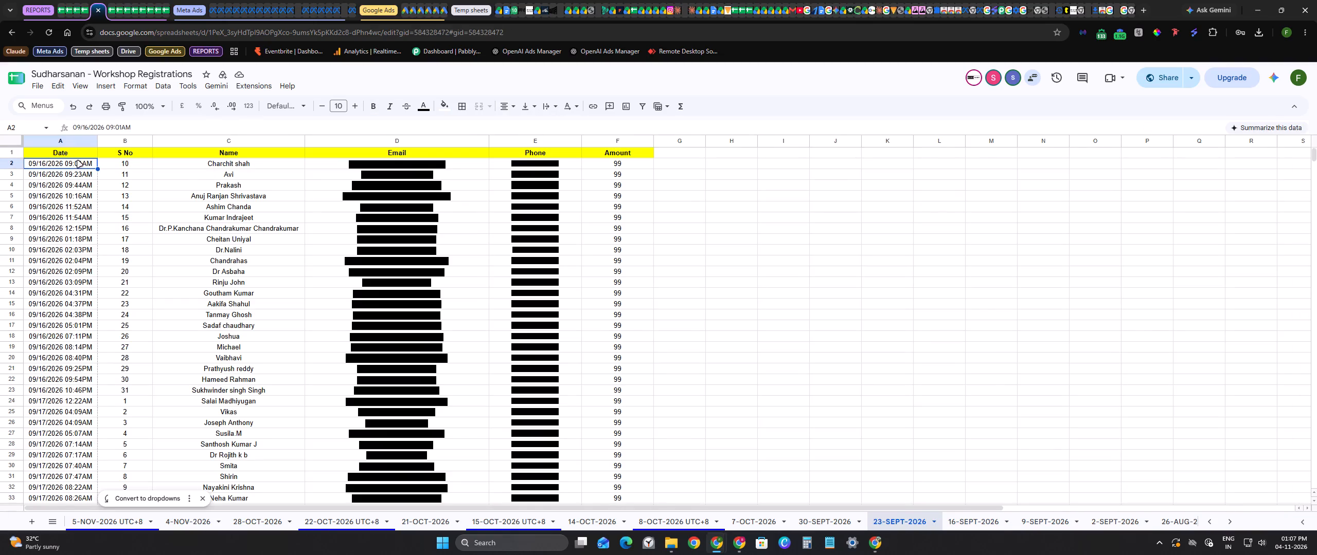
key(ctrl+shift+Down)
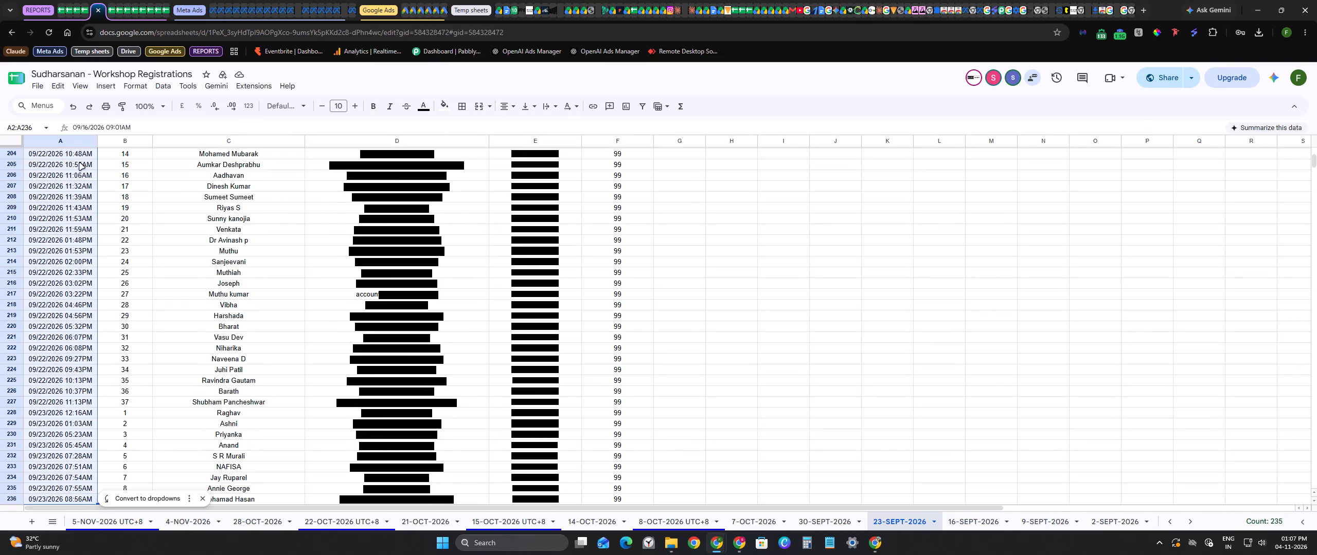
scroll(74, 170, down, 3)
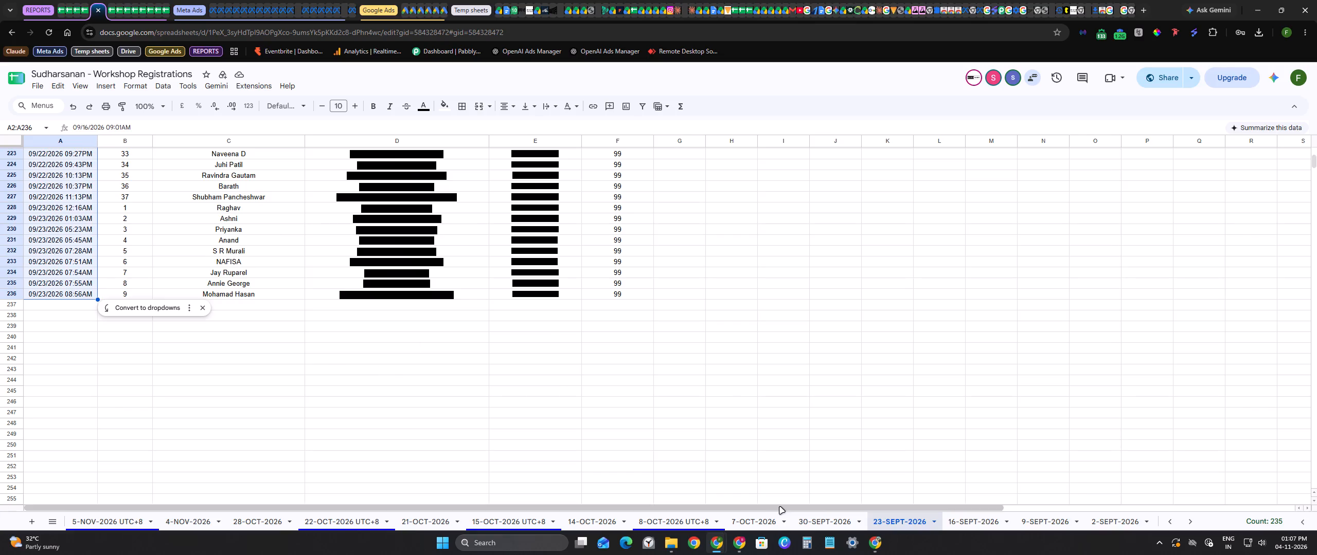
Count the registrations on the 30-SEPT-2026 sheet by selecting all its dates from the first to the last entry.
click(822, 521)
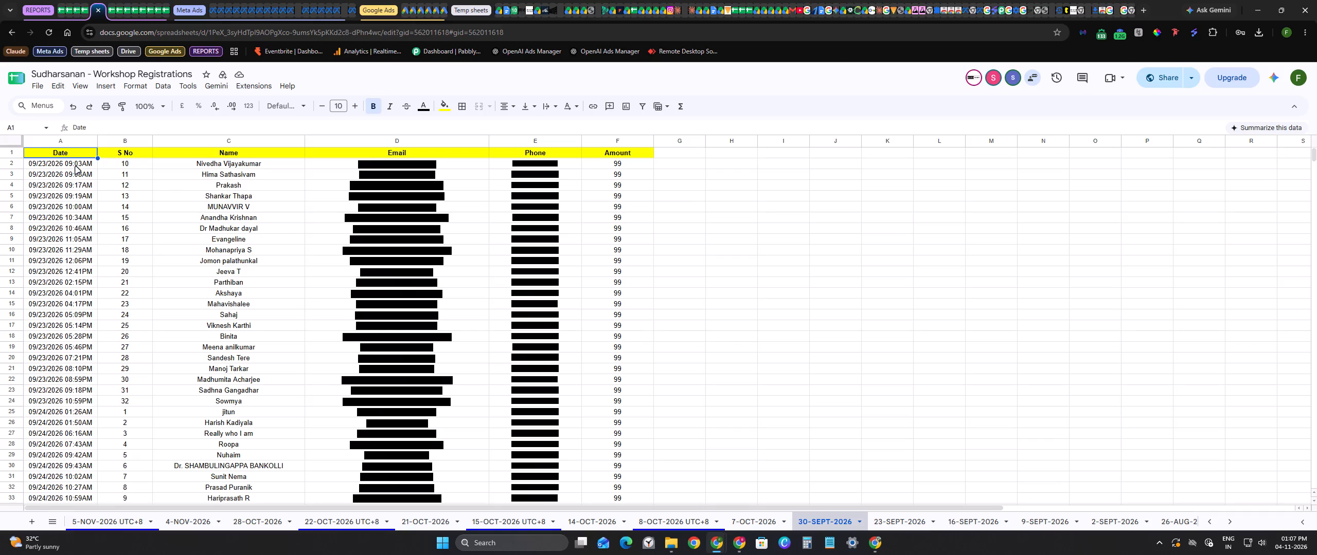
click(76, 167)
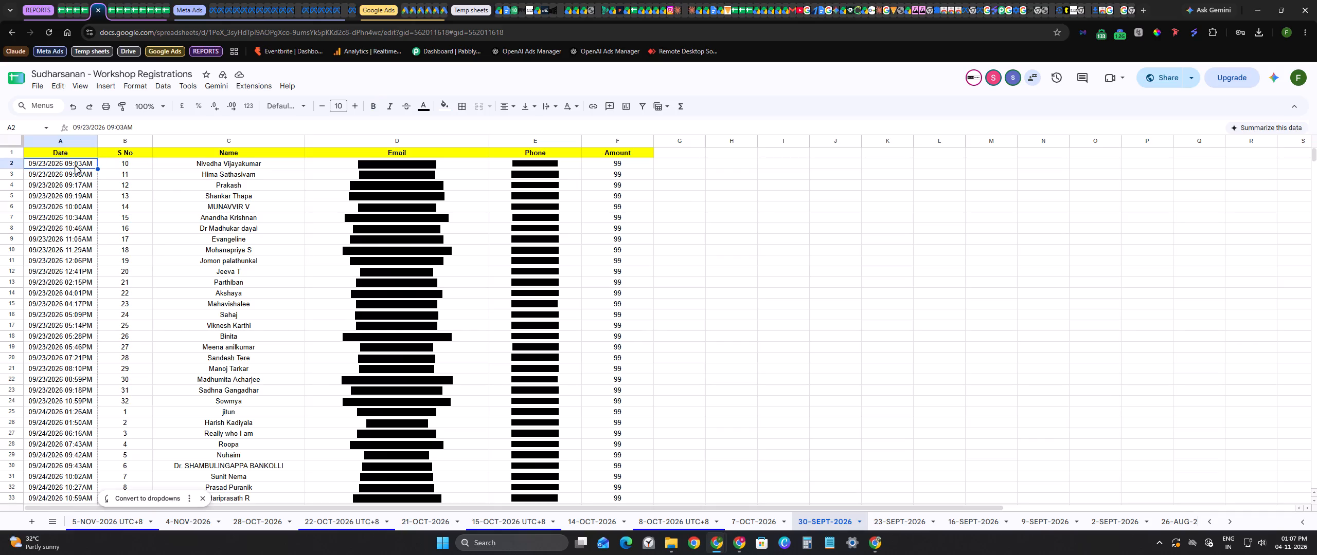
key(ctrl+shift+Down)
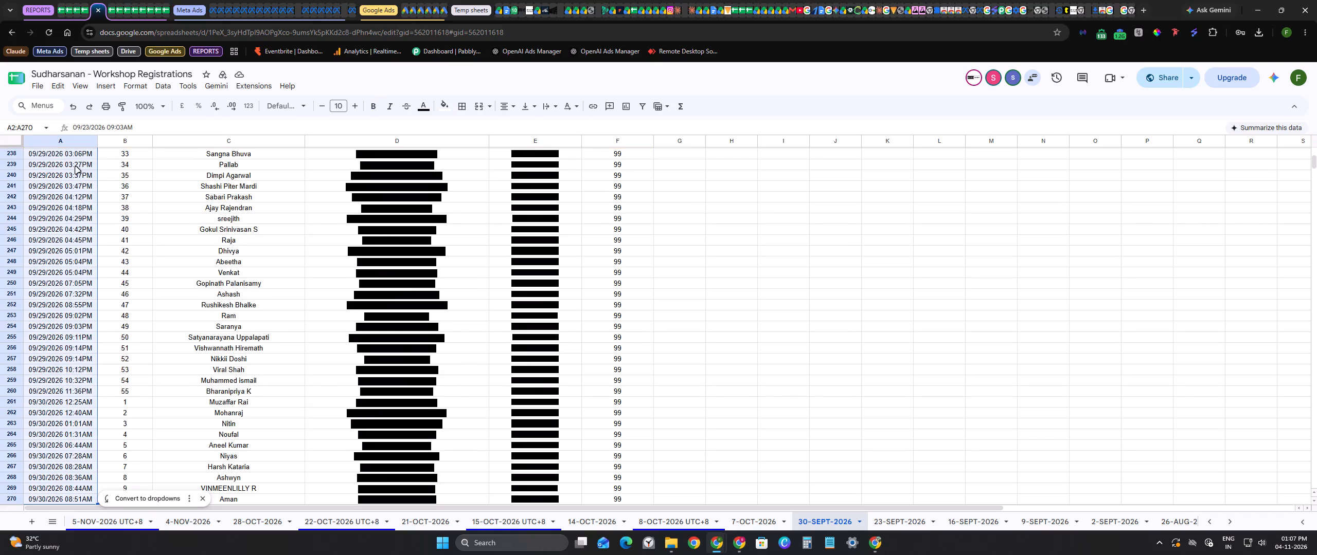
scroll(76, 186, down, 2)
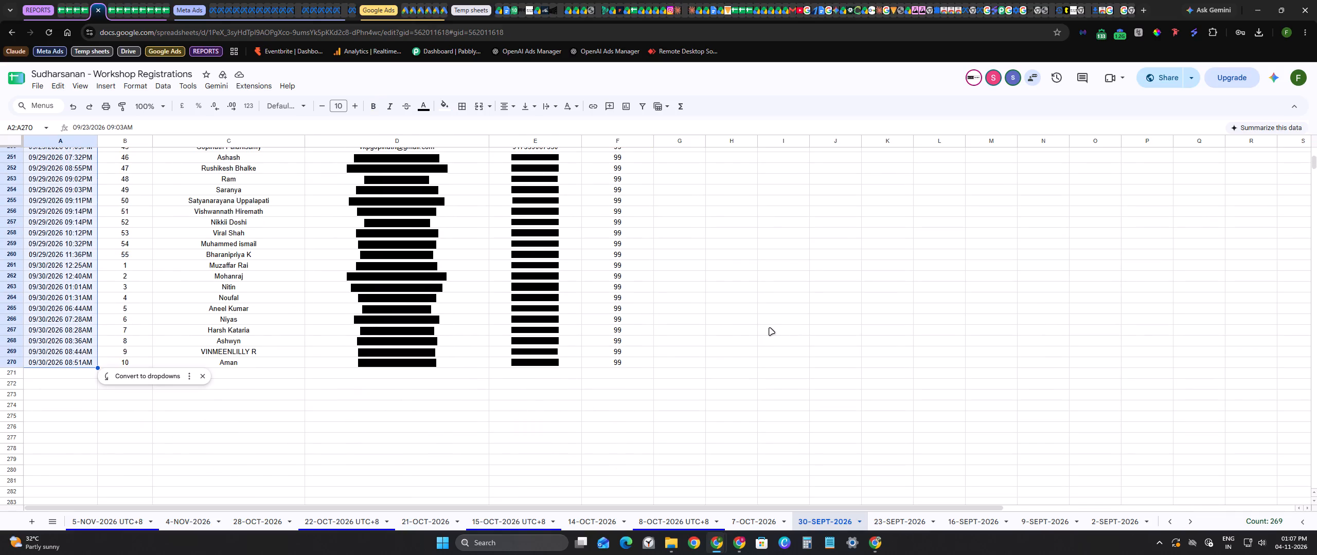
Count the 30 September registrations on the 7-OCT-2026 sheet by selecting only their dates, stopping before the October entries.
click(771, 523)
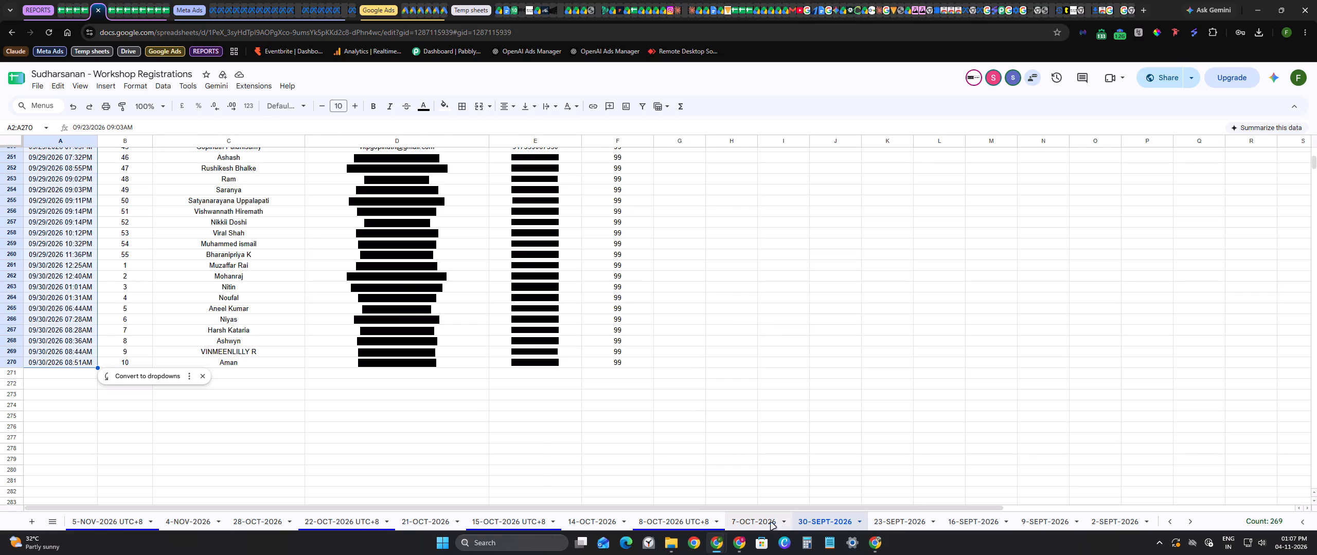
drag(57, 165, 62, 308)
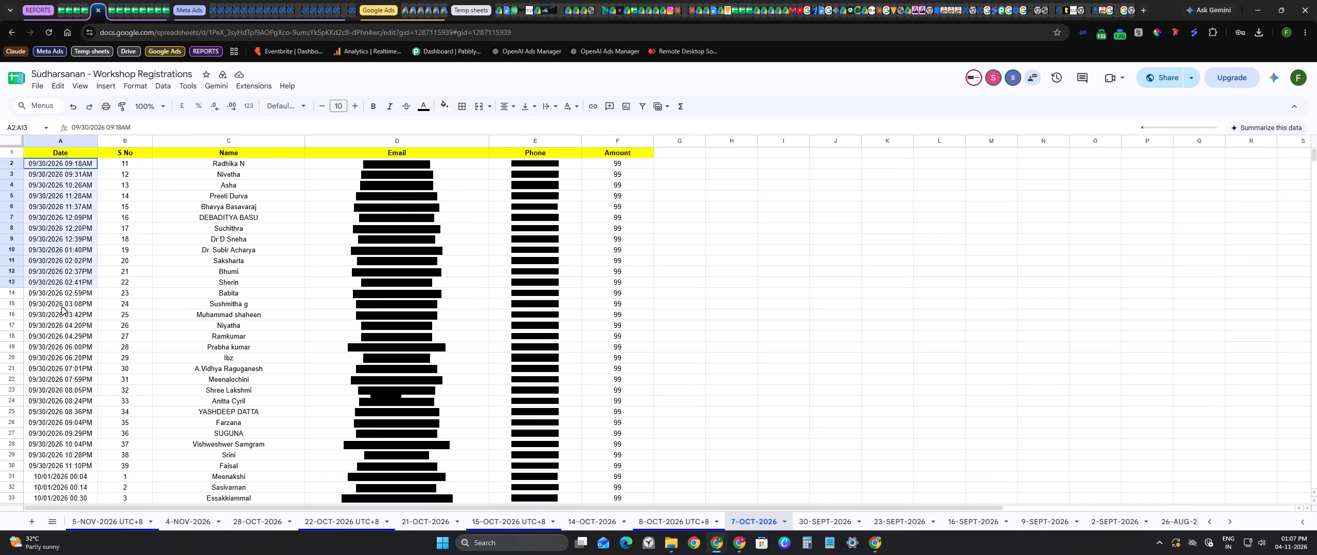
drag(62, 308, 75, 469)
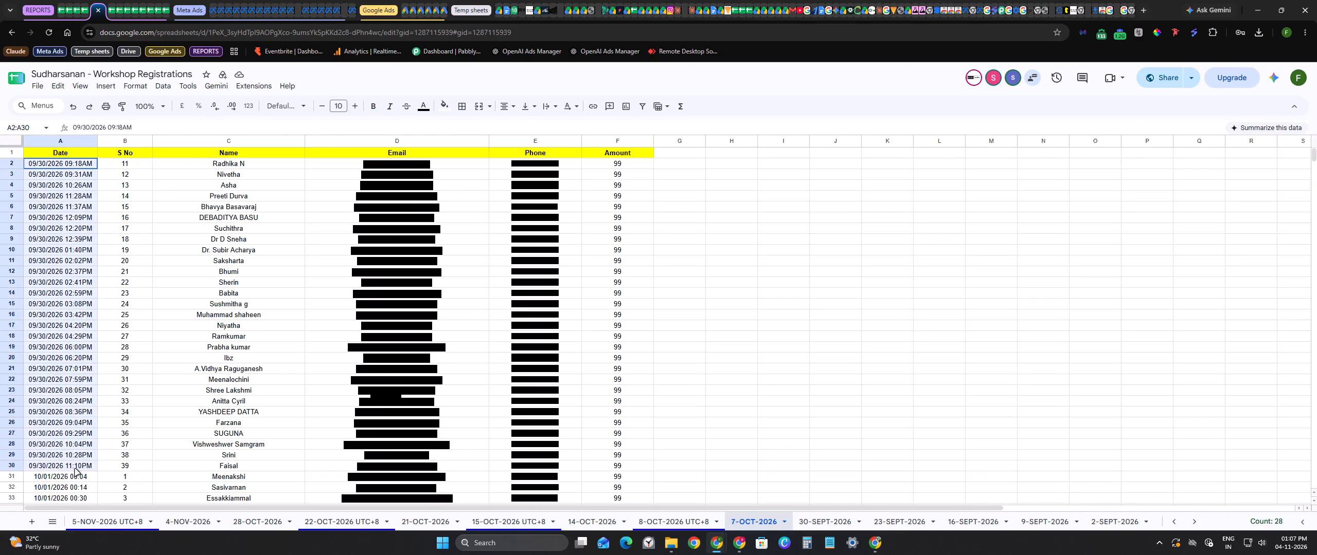
drag(75, 469, 76, 470)
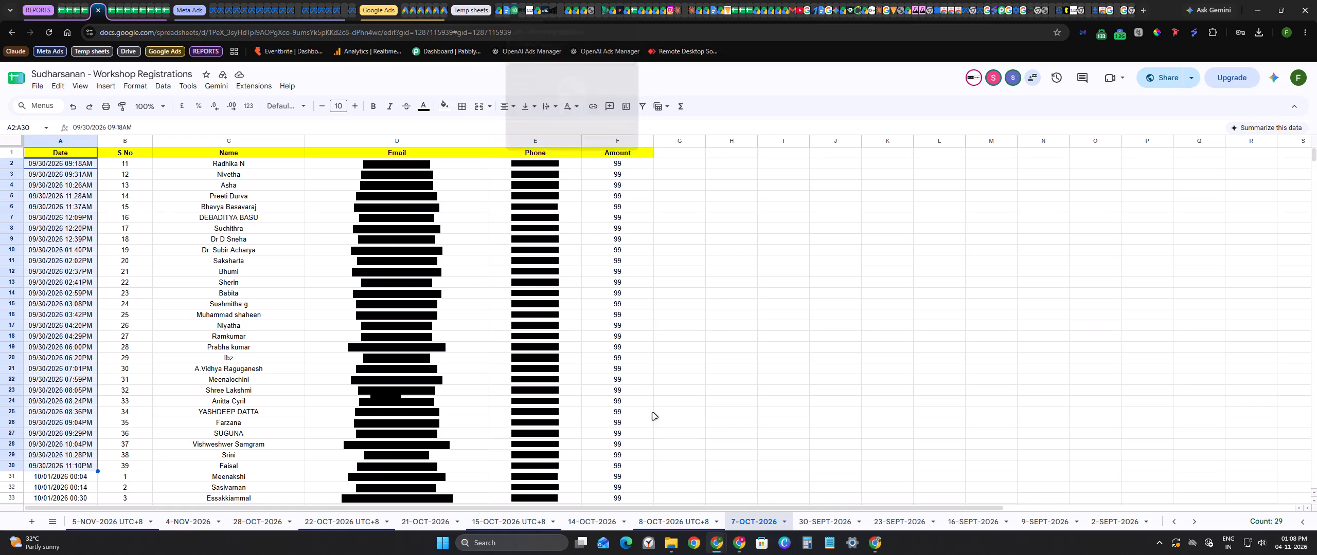
Switch to Notepad and record the September registration total, 955, in a new blank note.
click(828, 547)
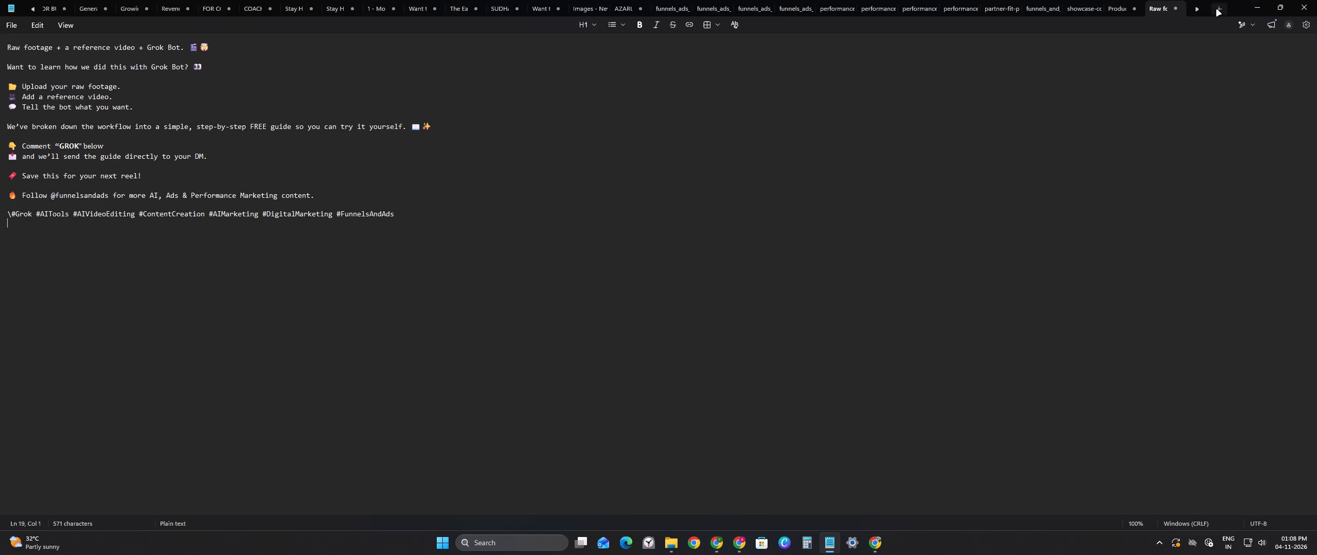
click(1217, 10)
text(99)
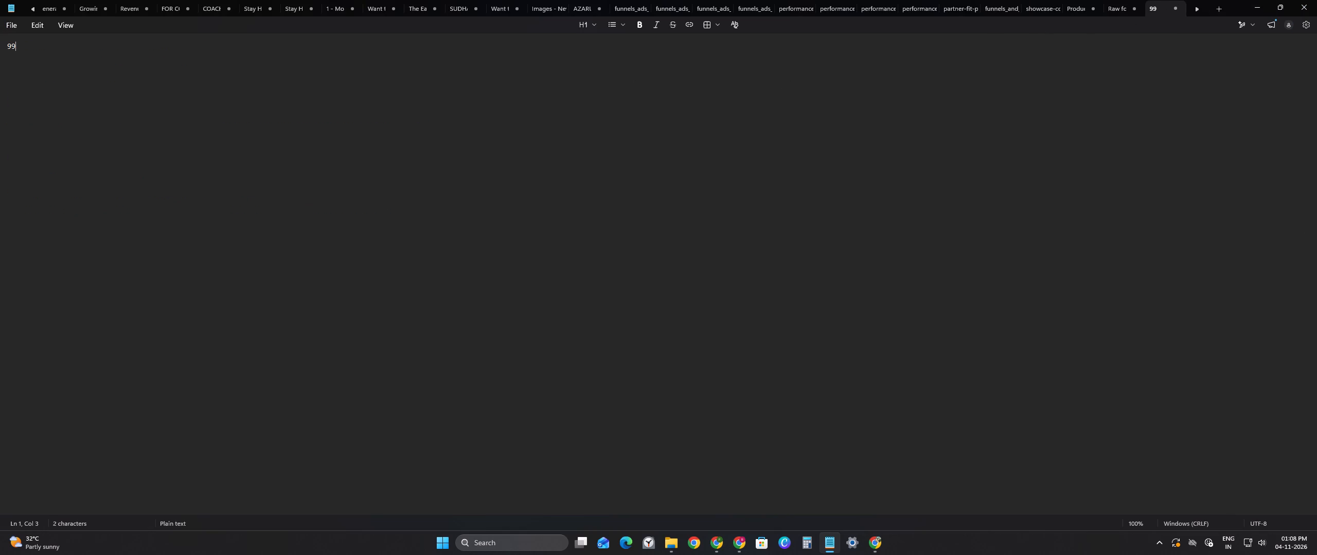
key(BackSpace)
text(55)
click(1261, 6)
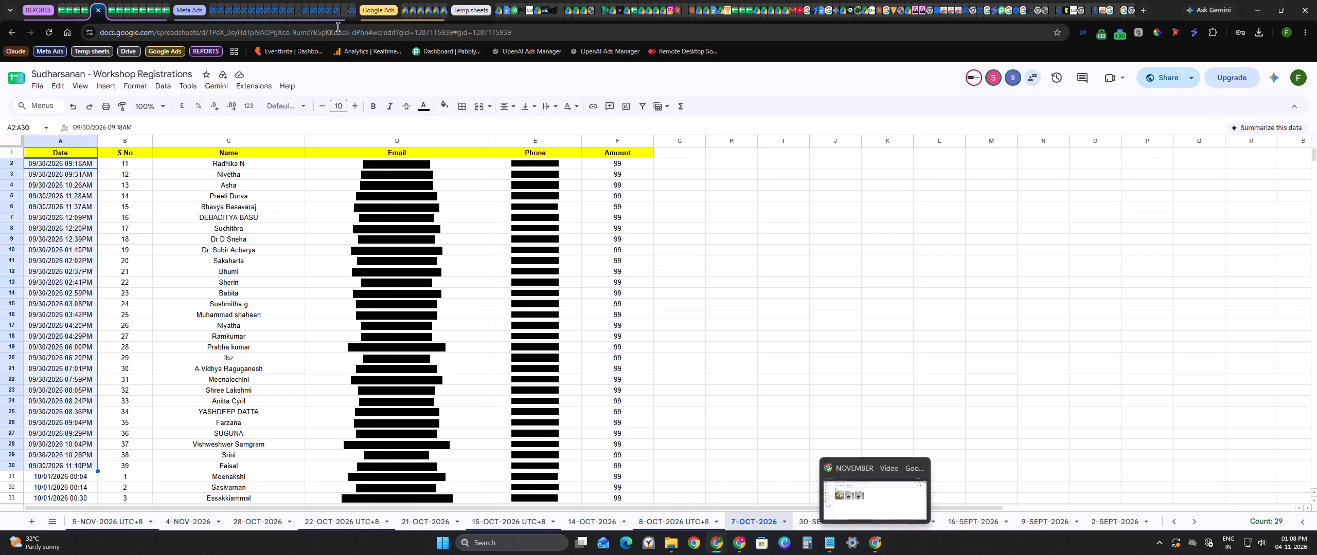
Switch to the Sudharsanan ROAS Report and change the L0 Tickets number in the Meta Sep 2026 table to 955.
key(alt+Tab)
key(alt+Tab)
key(alt+Tab)
key(alt+Tab)
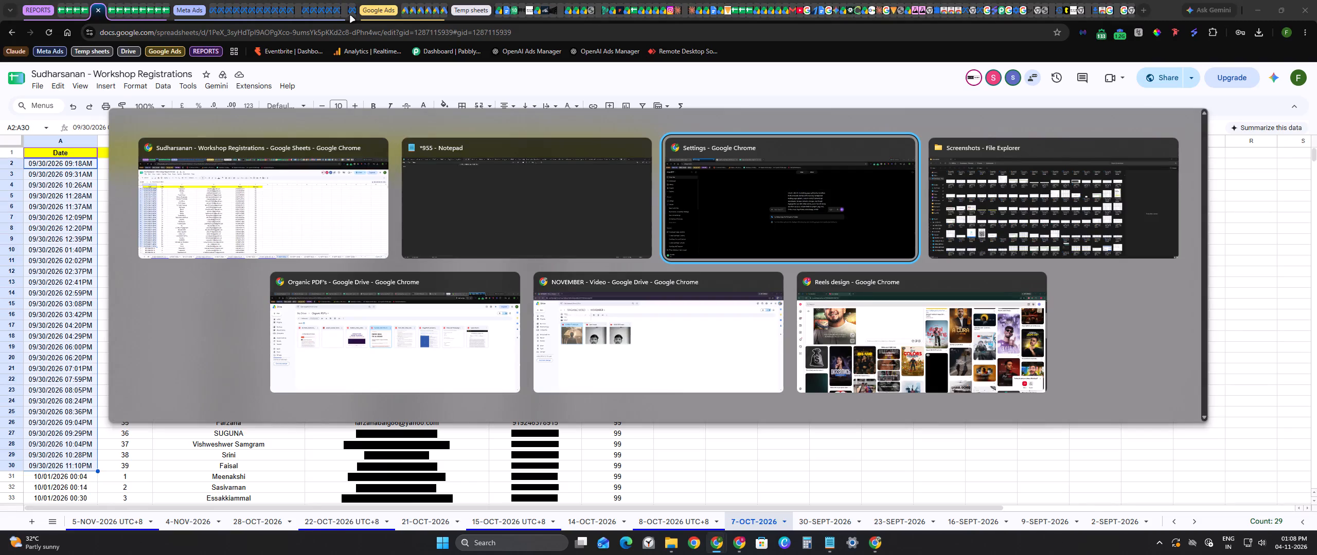
click(435, 7)
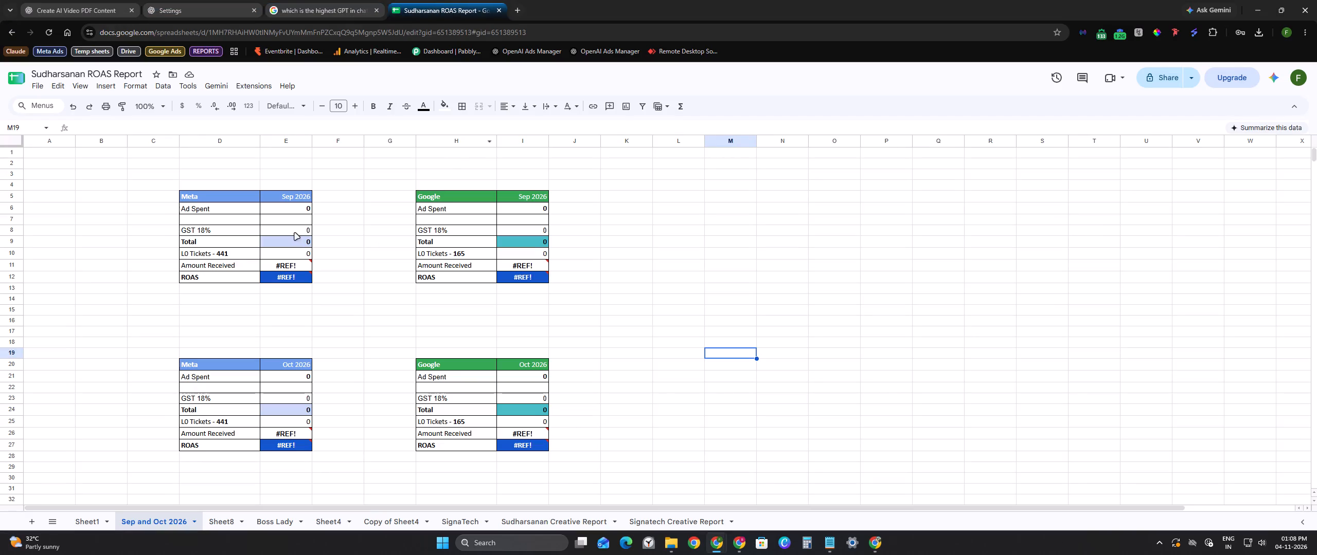
double_click(238, 254)
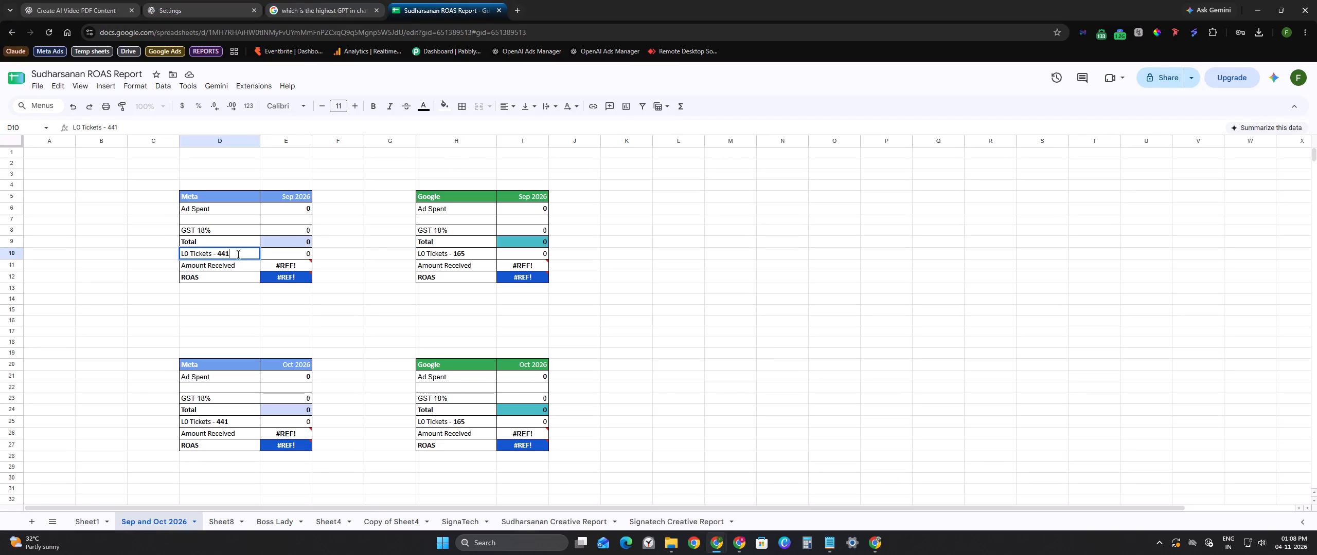
drag(232, 253, 217, 254)
text(955)
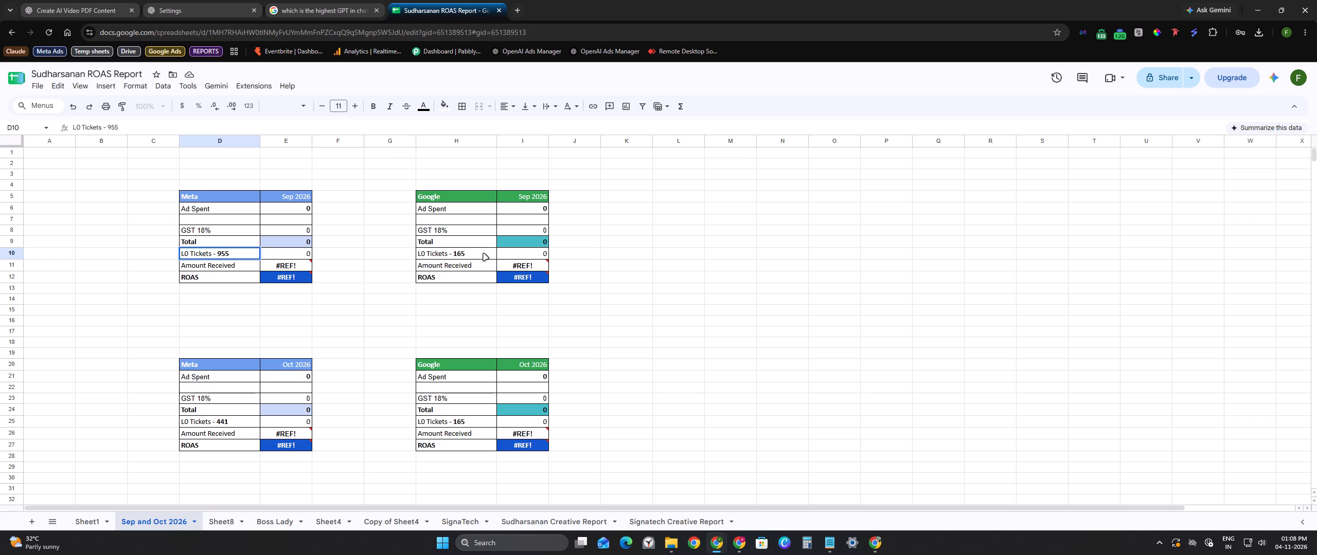
Enter 955 in an empty row 10 cell beyond the Google Sep 2026 table, and return to the Workshop Registrations spreadsheet.
click(484, 254)
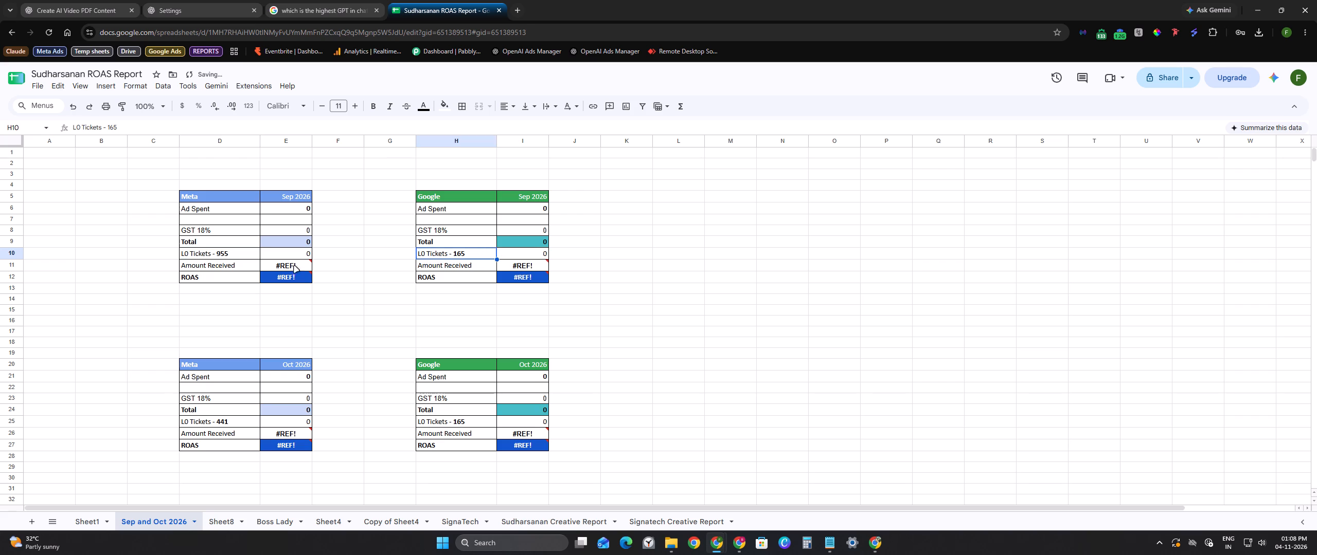
click(859, 253)
text(955)
click(693, 343)
click(235, 250)
key(alt+Tab)
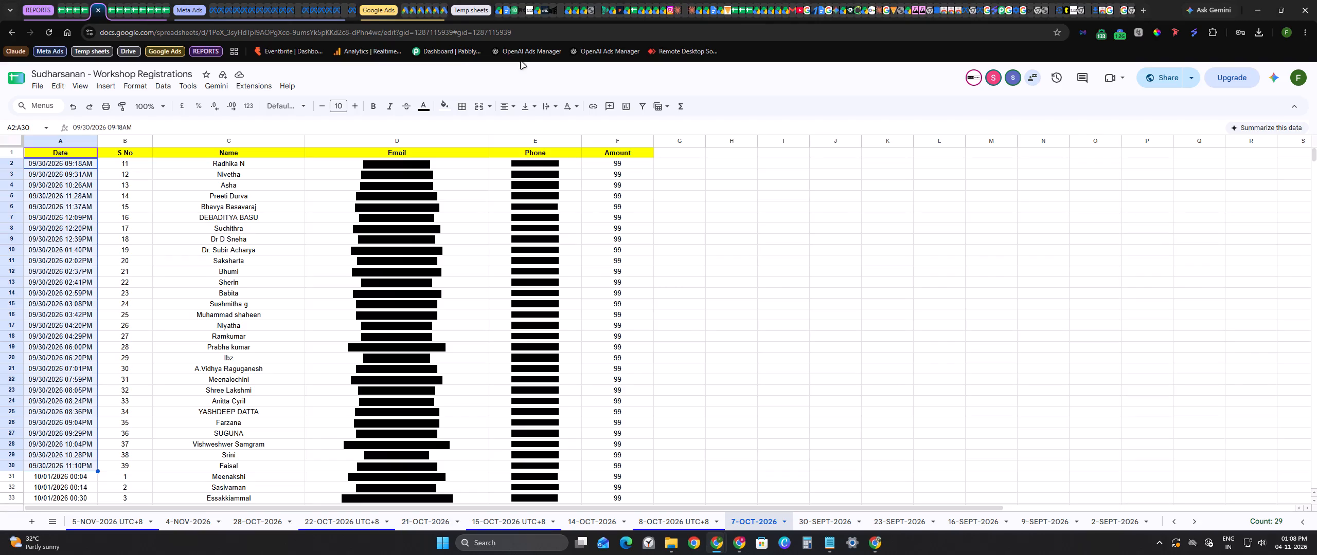
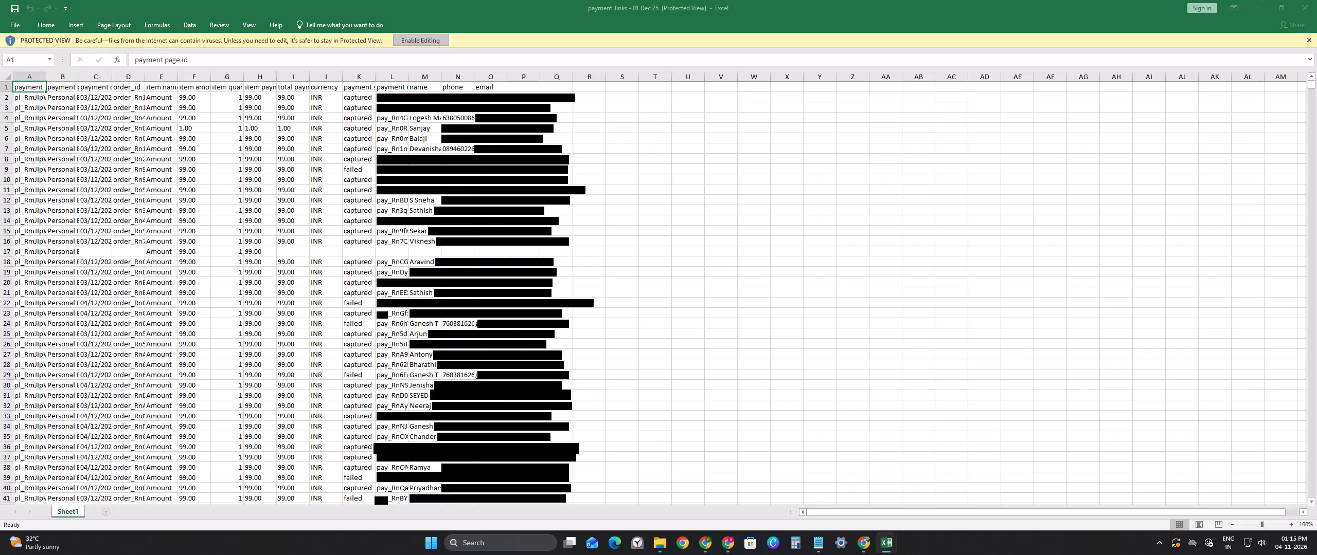
Add filters to the header row of the payment_links sheet, from payment page id through email.
drag(30, 120, 72, 120)
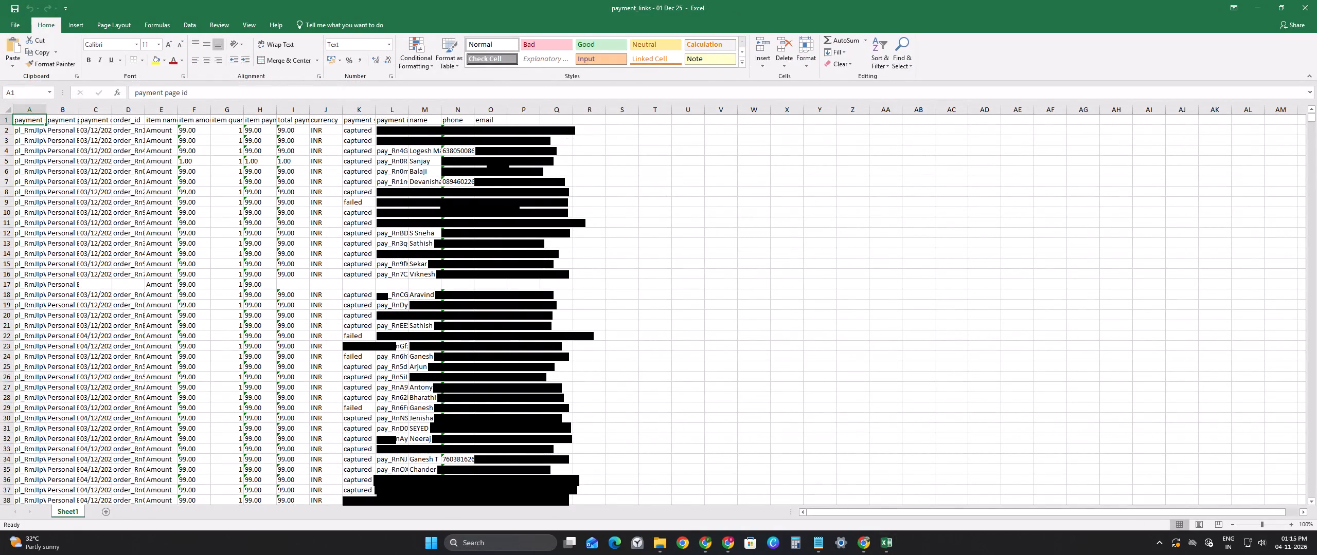
drag(72, 120, 500, 123)
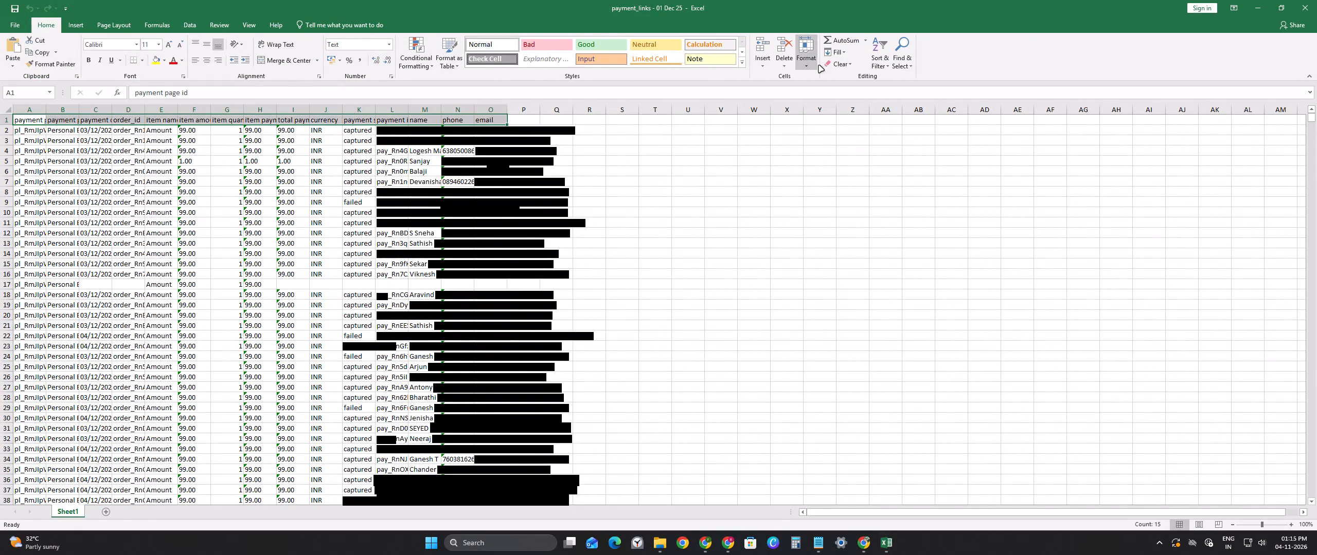
click(884, 67)
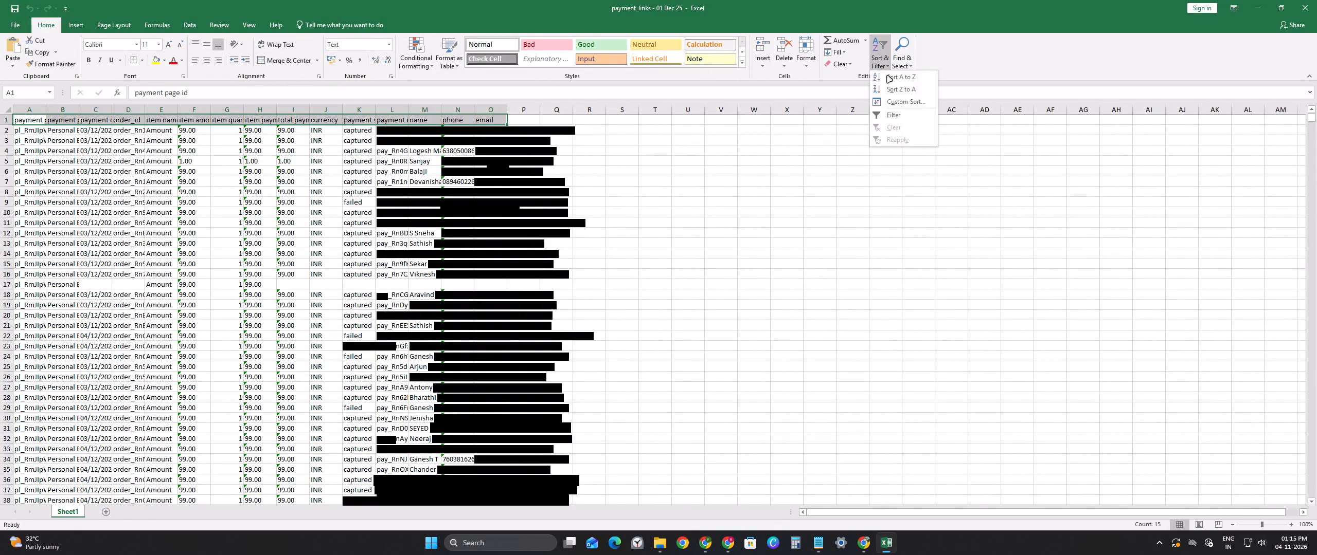
click(895, 110)
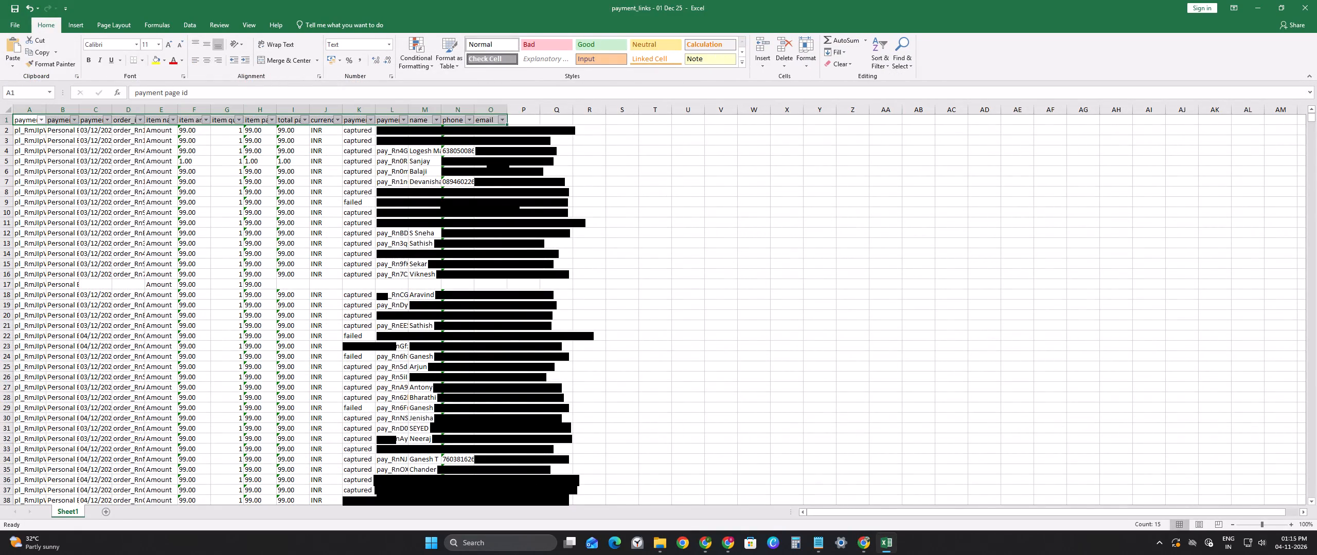
Filter the payment status column to show only captured payments.
click(370, 120)
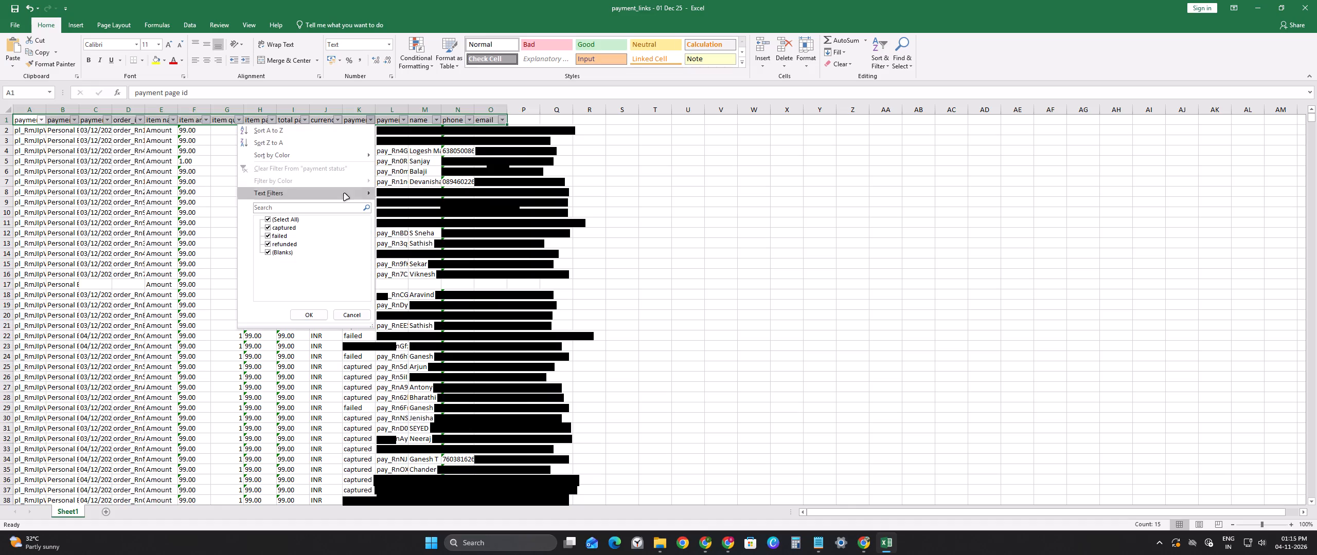
click(289, 218)
click(287, 227)
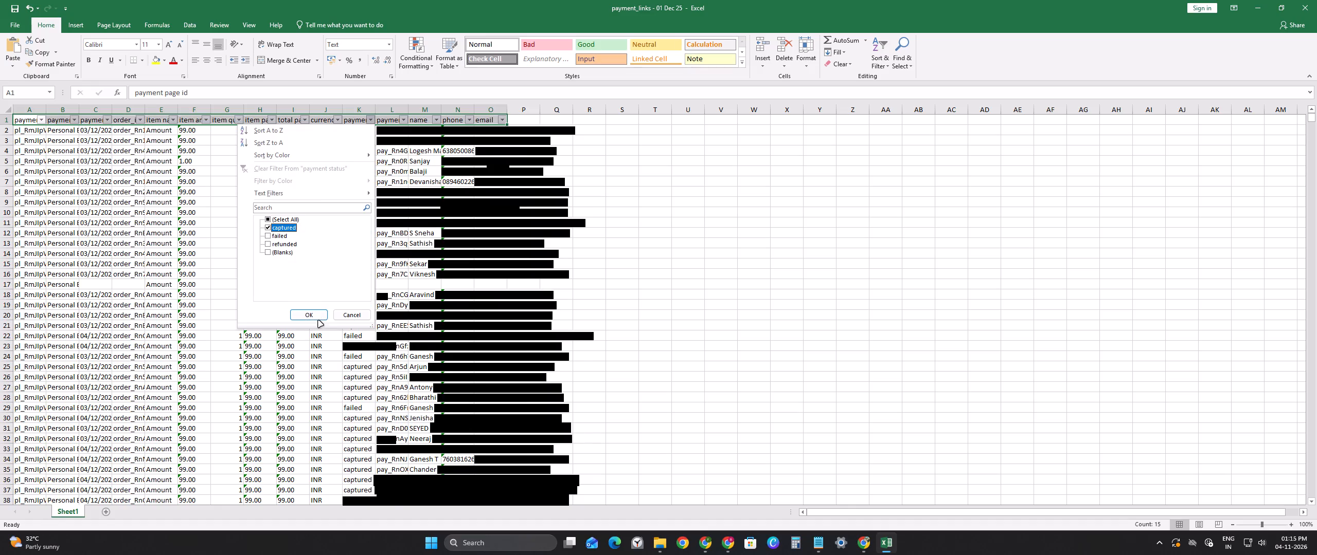
click(318, 315)
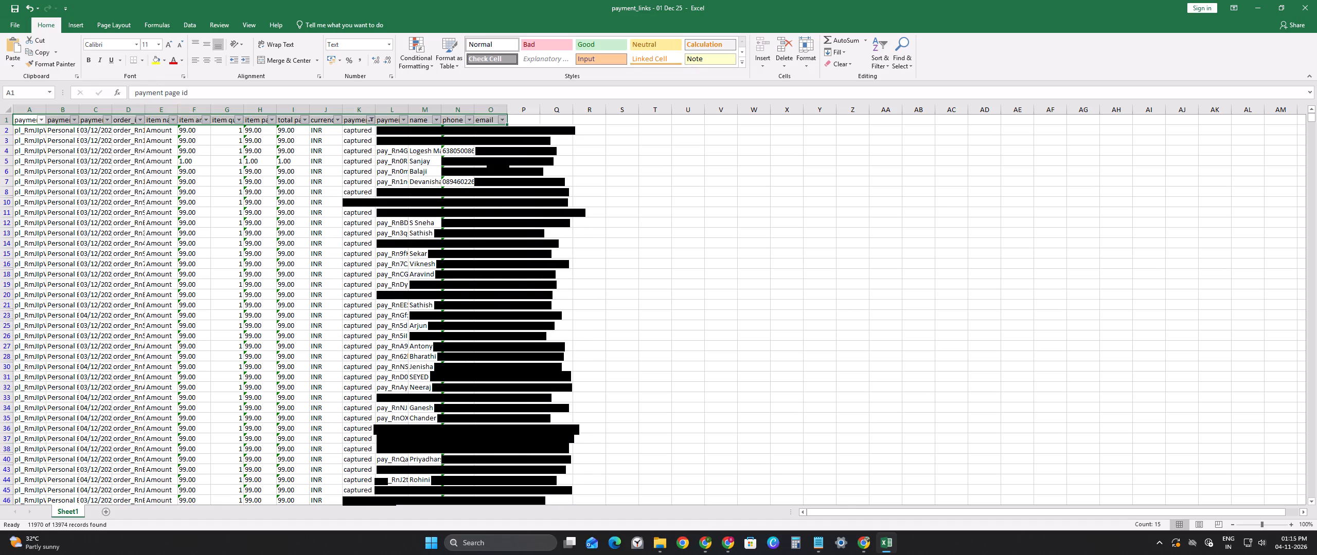
Filter the item payment amount column to show only the 99.00 payments.
click(205, 119)
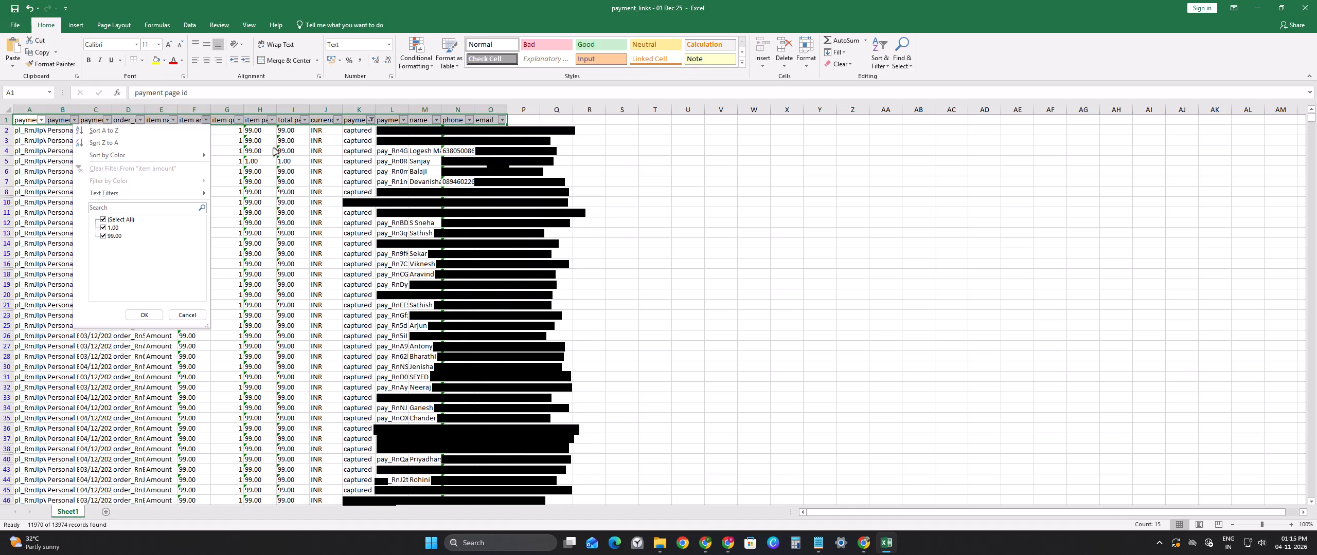
click(274, 119)
click(274, 119)
click(176, 217)
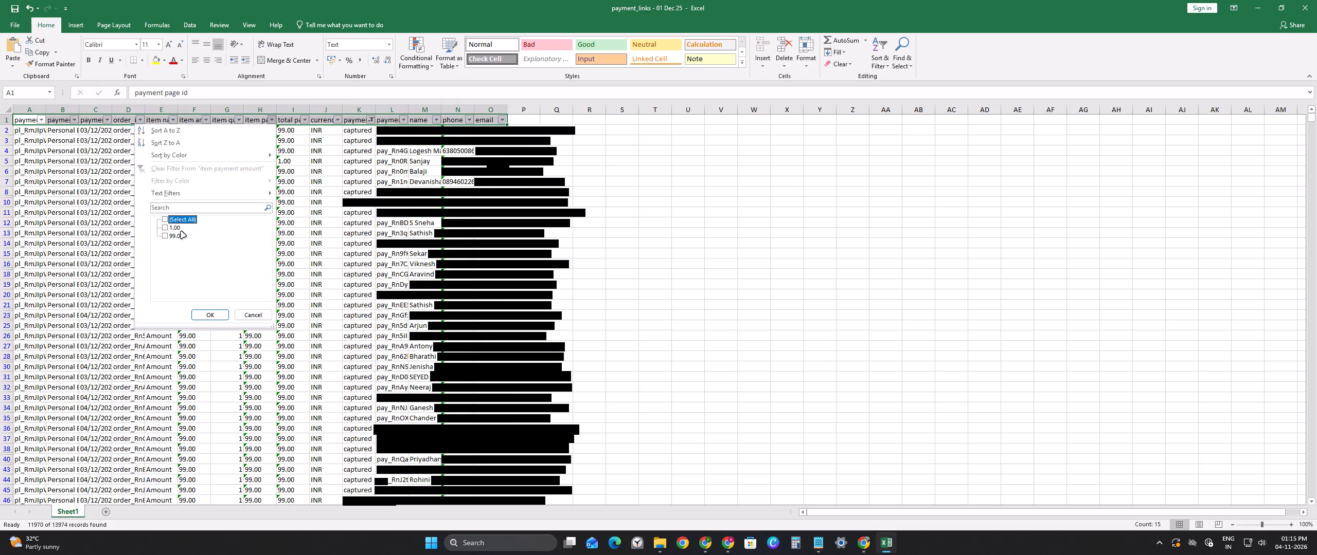
click(180, 238)
click(211, 313)
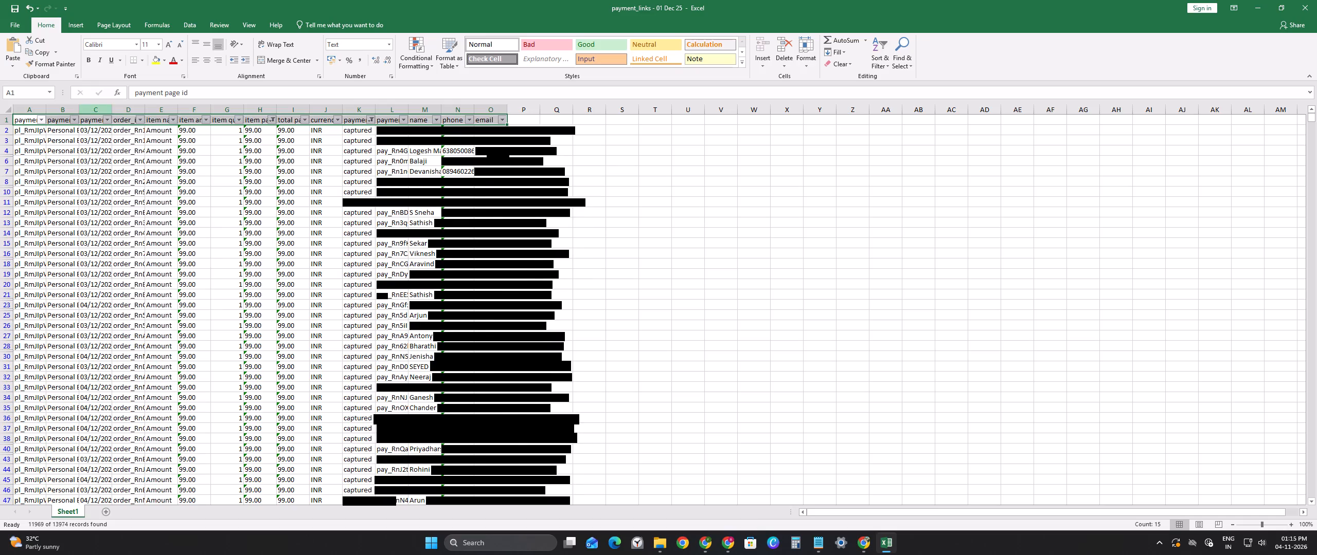
Filter the payment date column to September entries by searching for /09/.
click(106, 120)
click(52, 211)
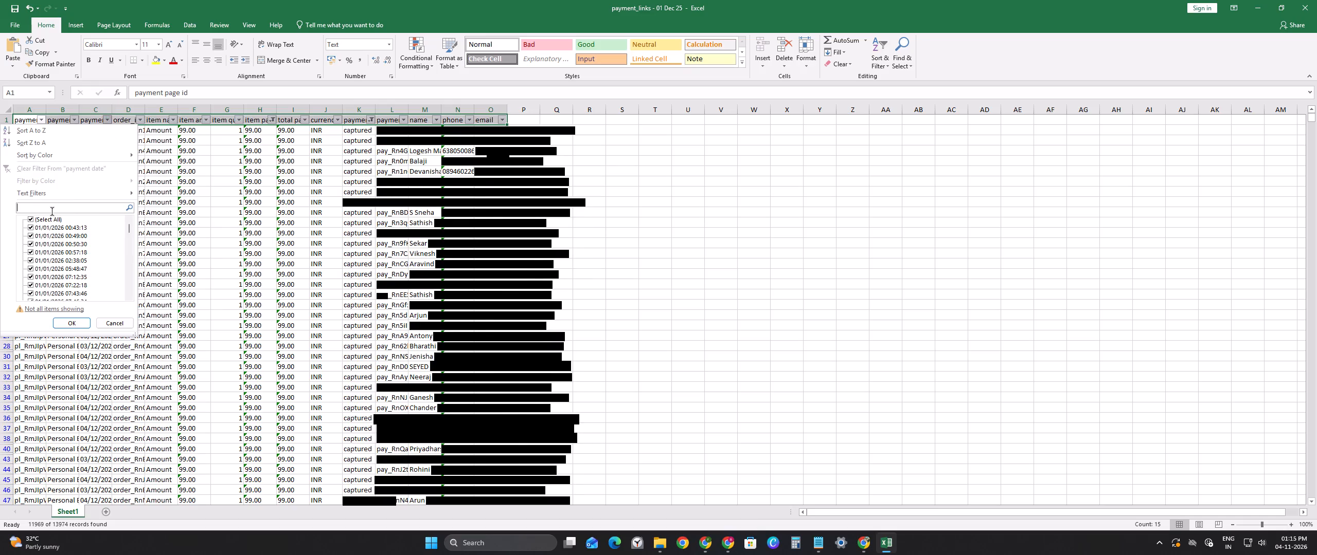
key(slash)
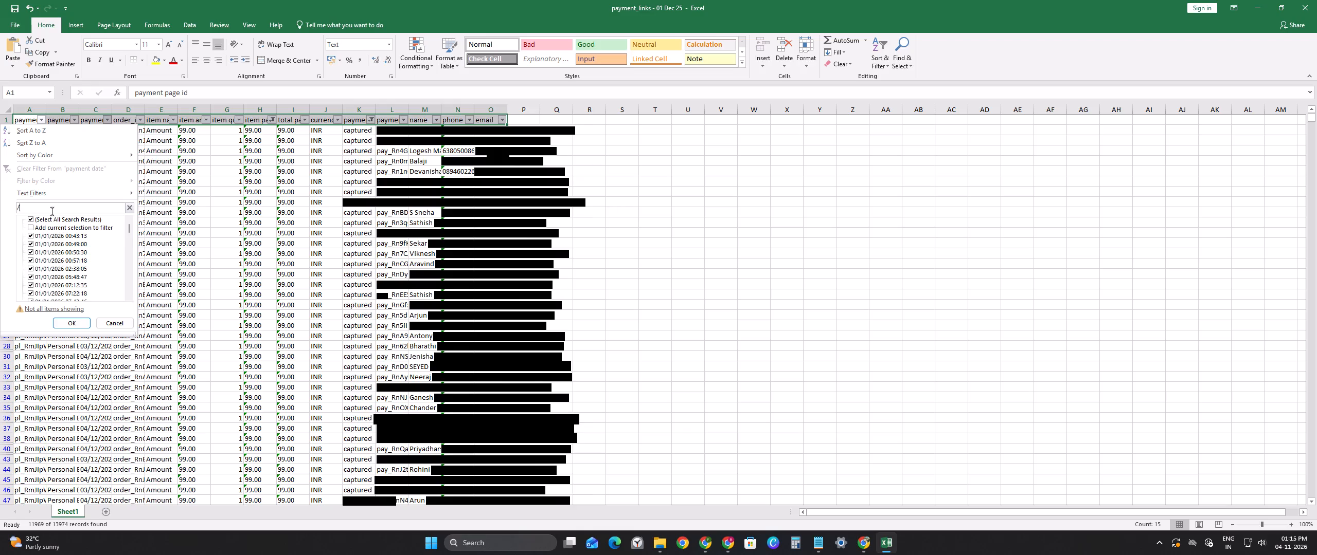
text(09/)
key(Return)
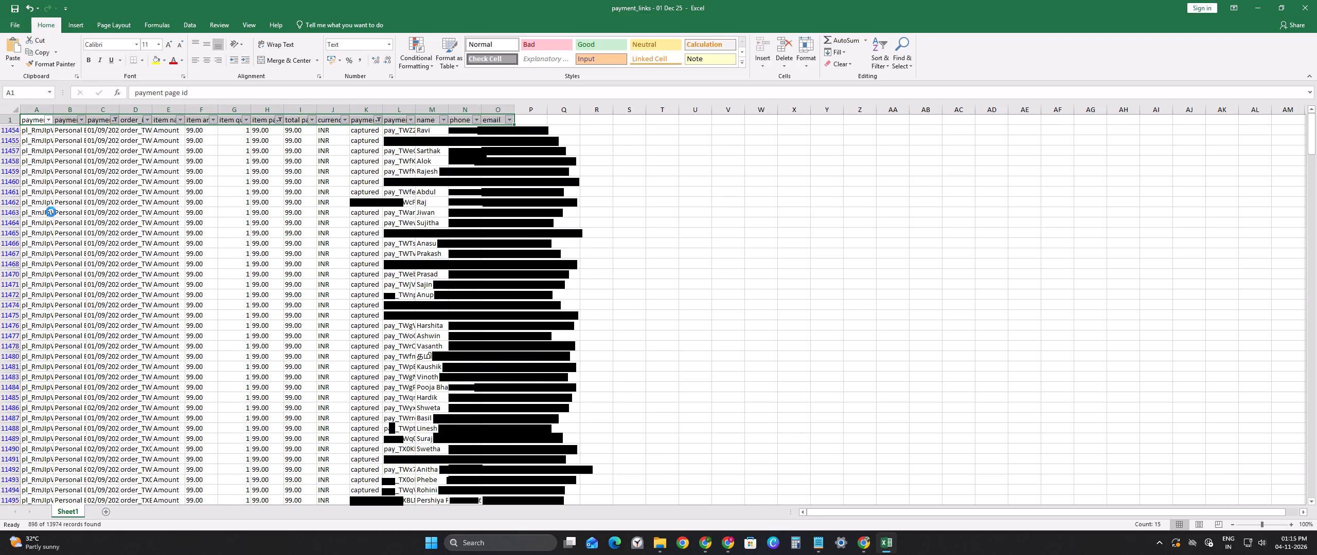
Count the filtered September payments by selecting all their payment dates down to the last row, and review the dates selected.
drag(105, 132, 89, 554)
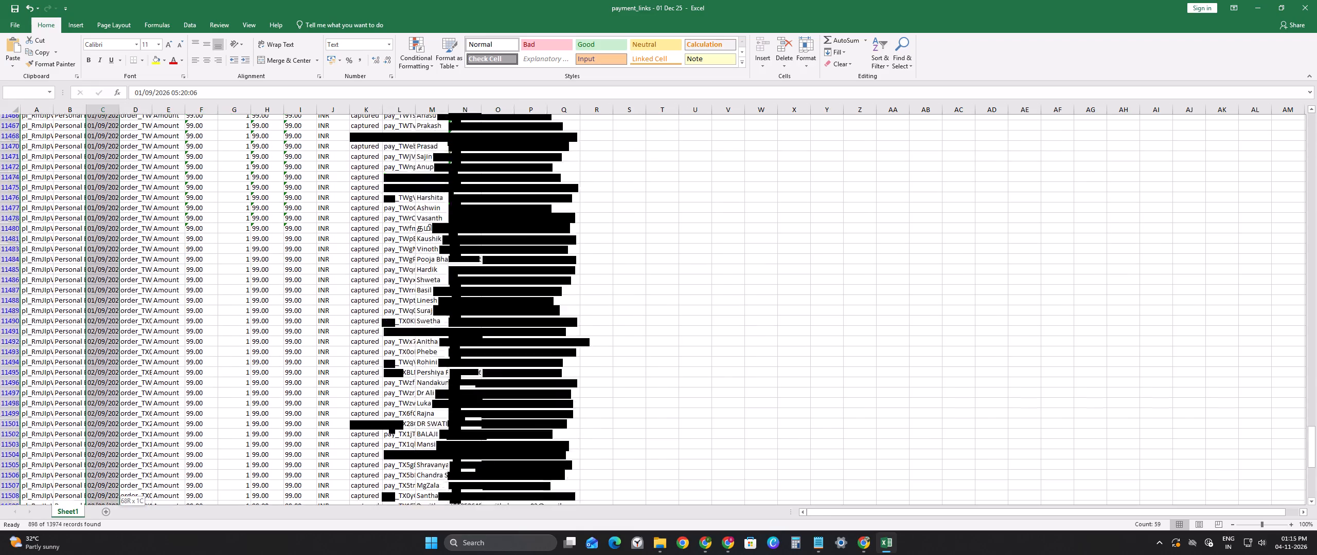
drag(89, 554, 97, 554)
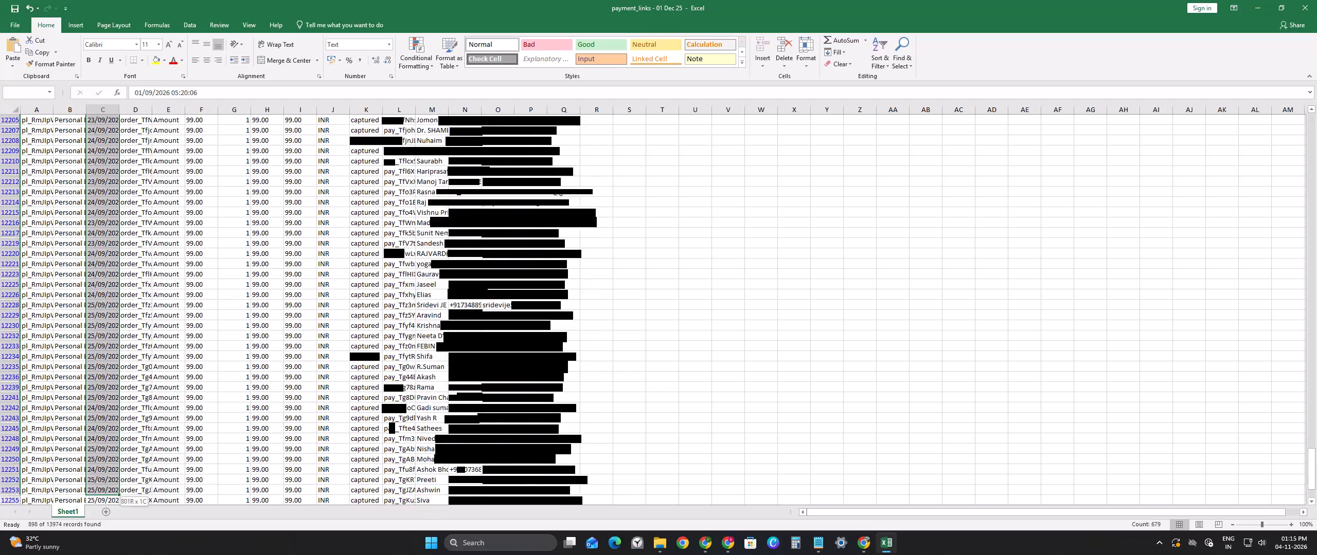
drag(97, 554, 100, 530)
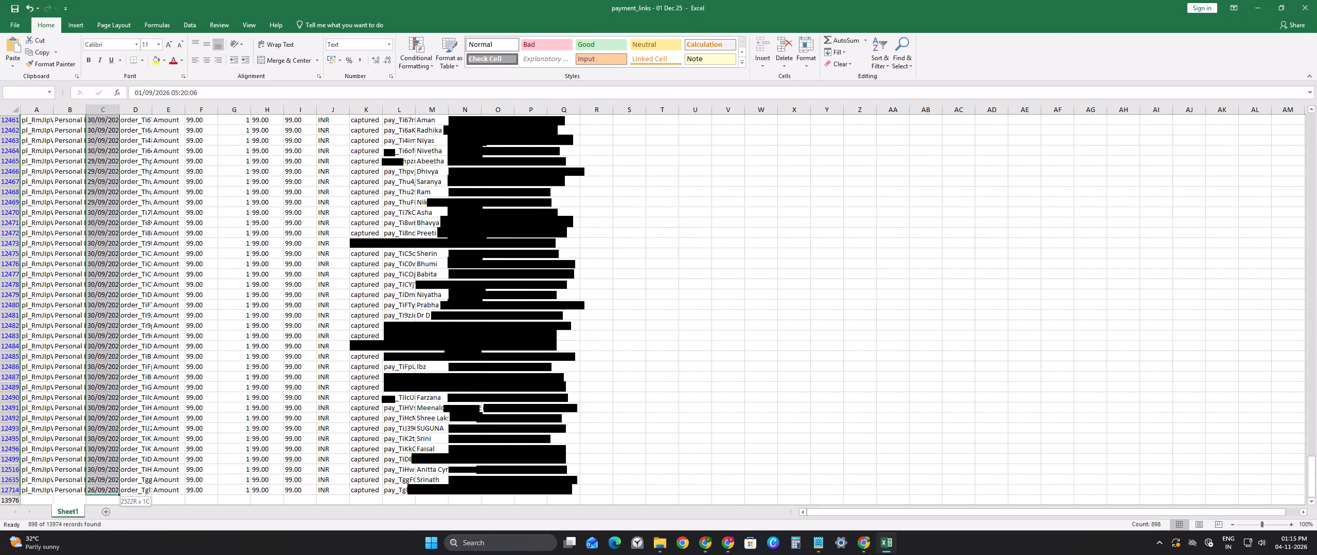
drag(100, 530, 108, 481)
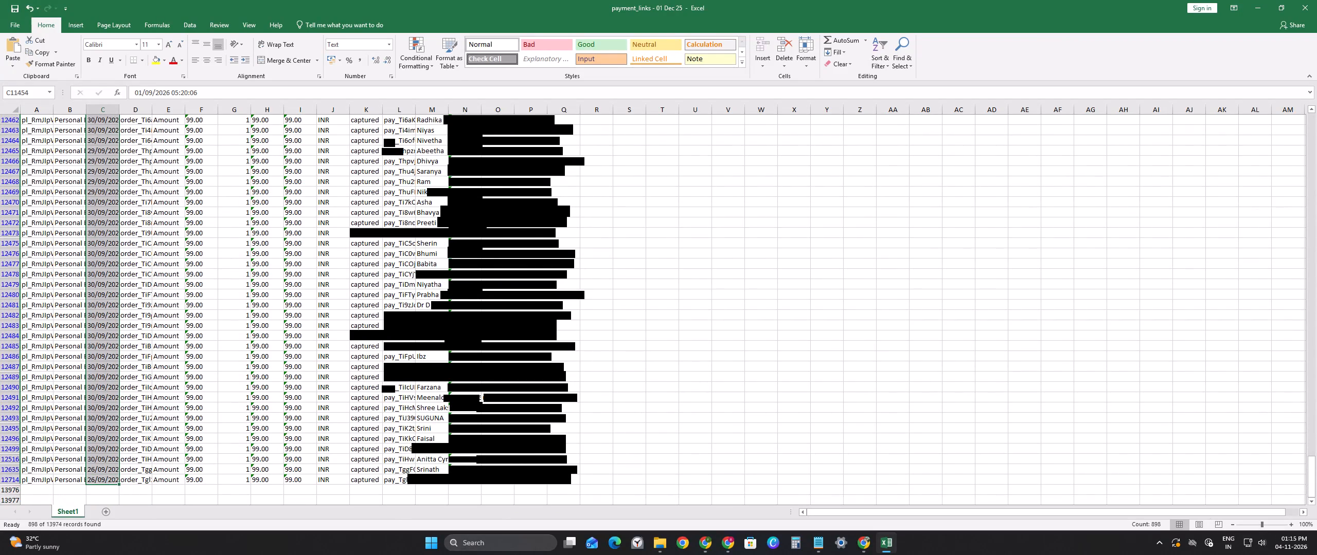
scroll(568, 453, up, 7)
scroll(32, 233, up, 17)
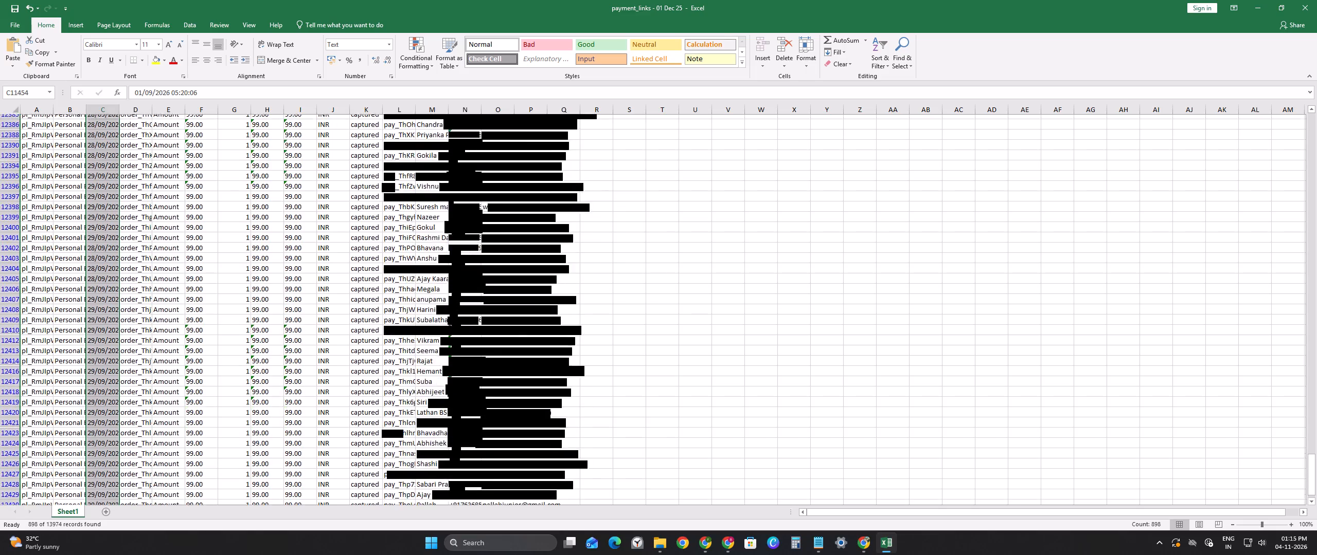
scroll(151, 279, up, 20)
scroll(151, 279, up, 4)
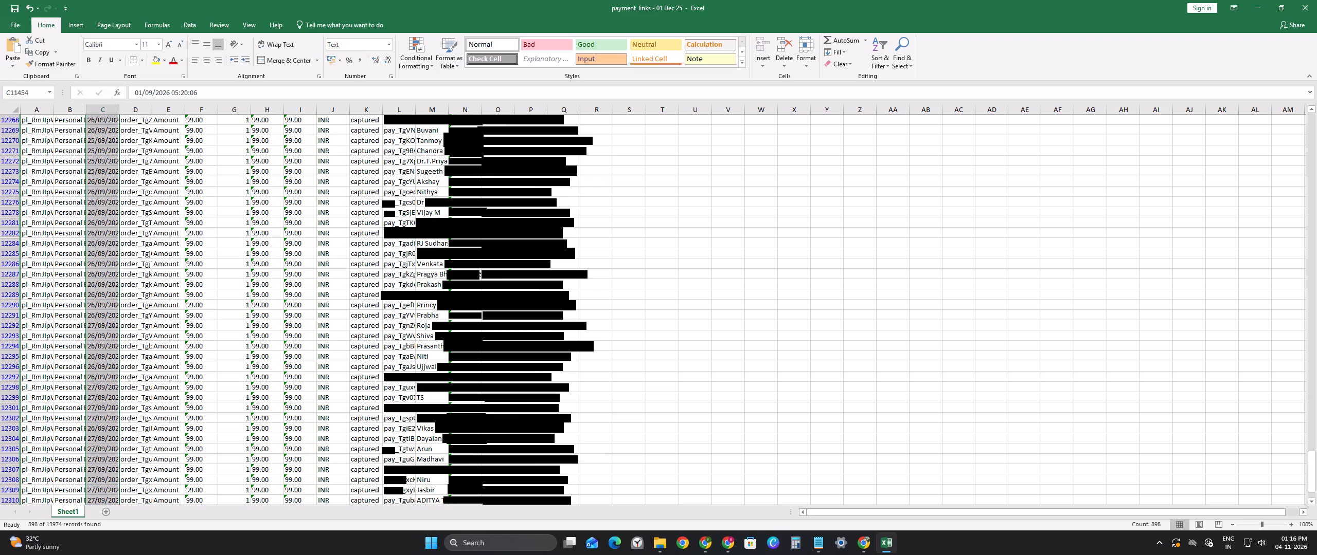
scroll(333, 364, down, 5)
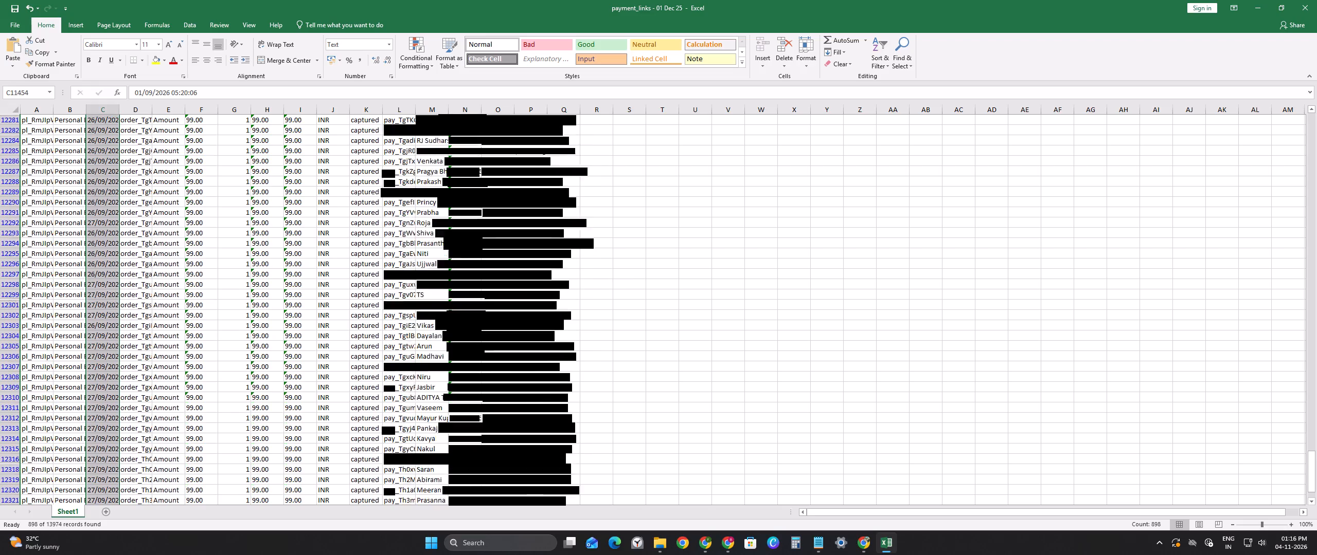
scroll(342, 345, down, 20)
scroll(342, 345, down, 20)
scroll(342, 345, down, 17)
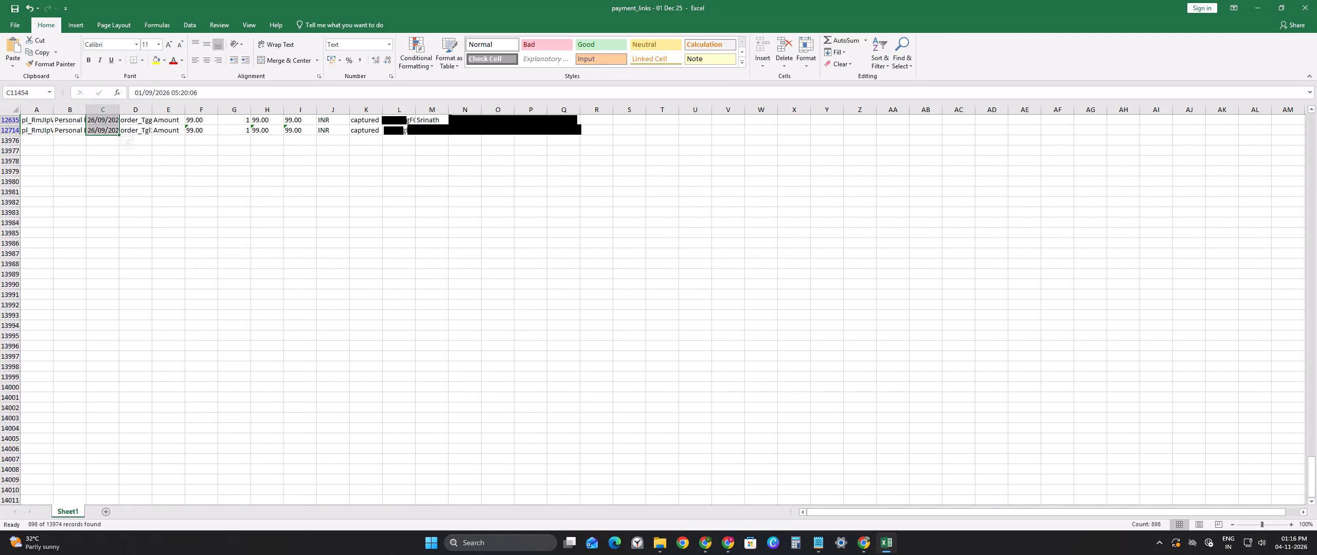
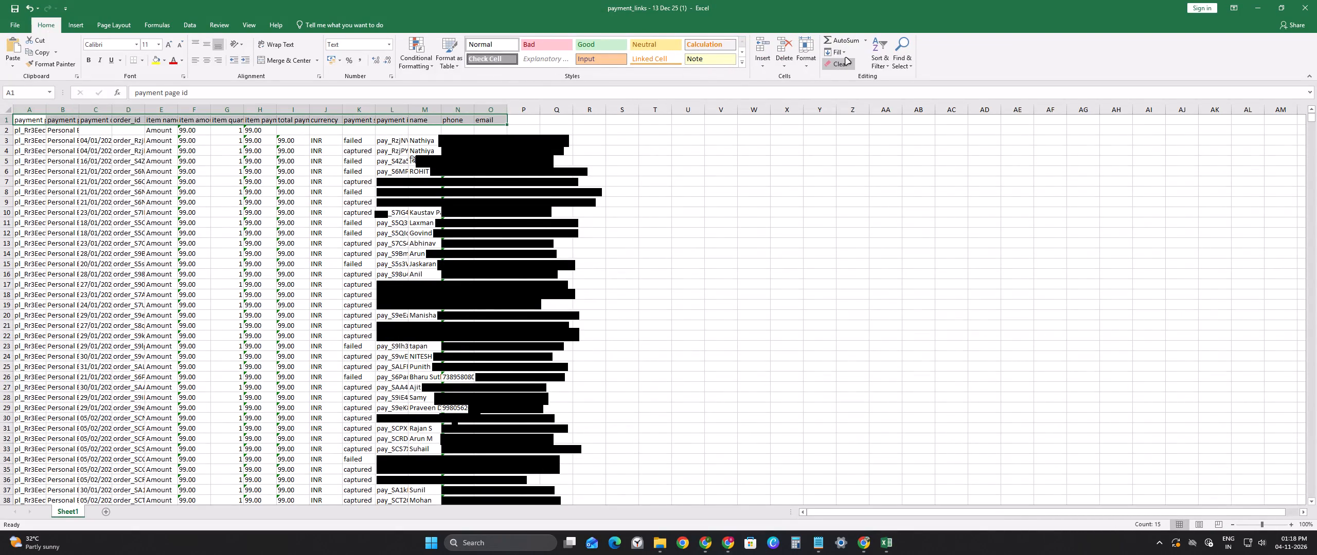
Add filters to the header row of the 13 Dec 25 payment_links export and show only captured payments in the payment status column.
click(882, 54)
click(889, 117)
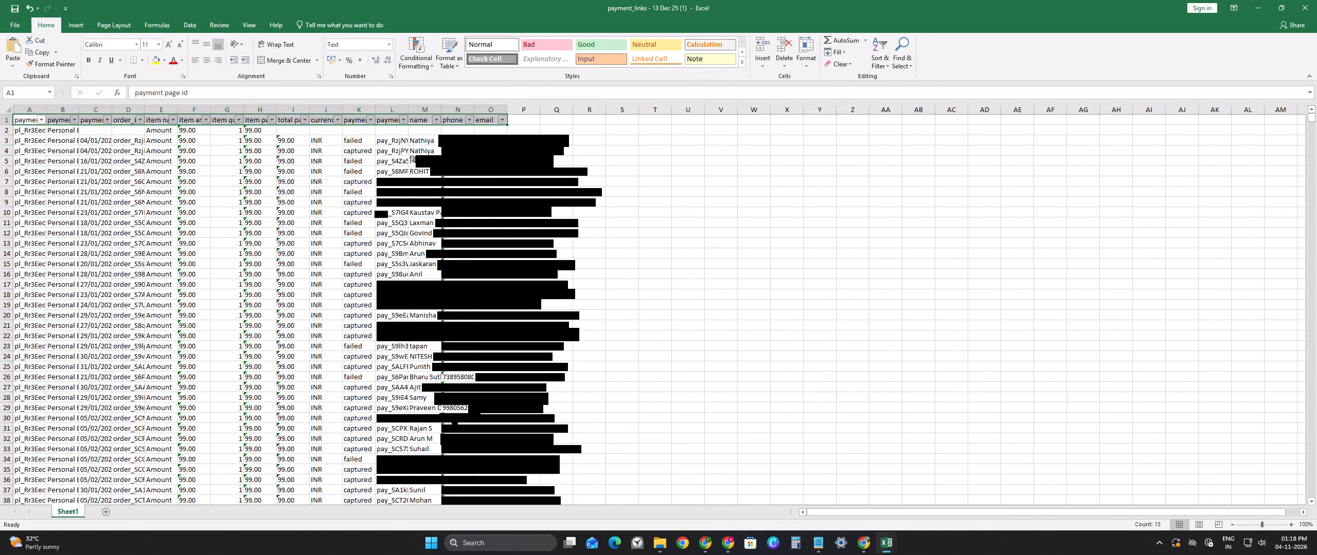
click(369, 118)
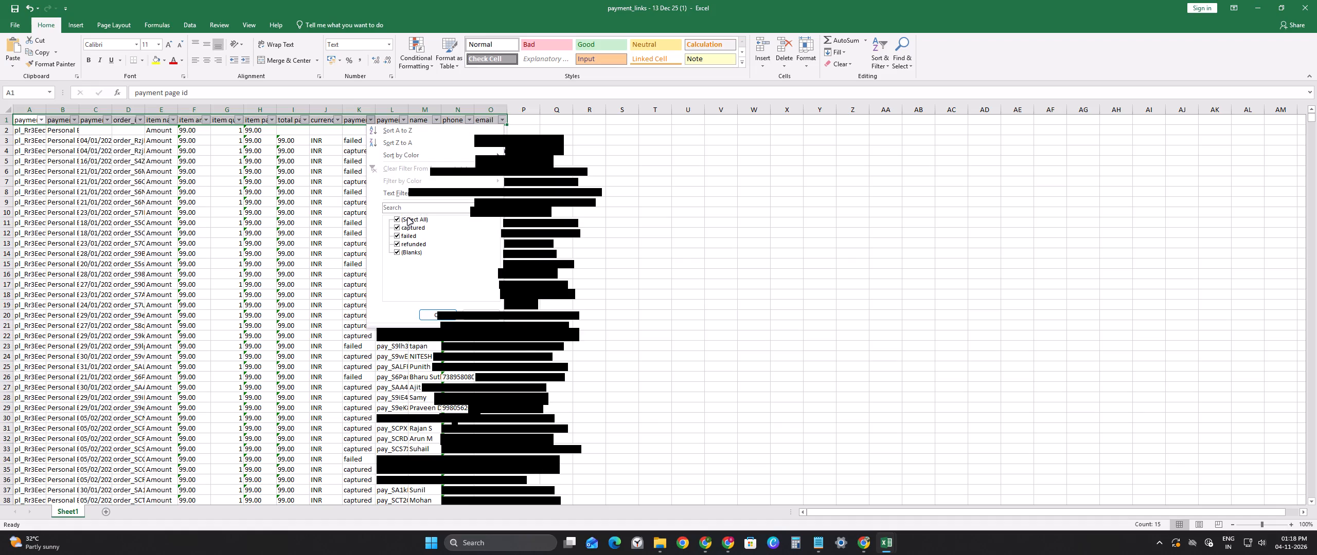
click(408, 218)
click(411, 229)
click(446, 313)
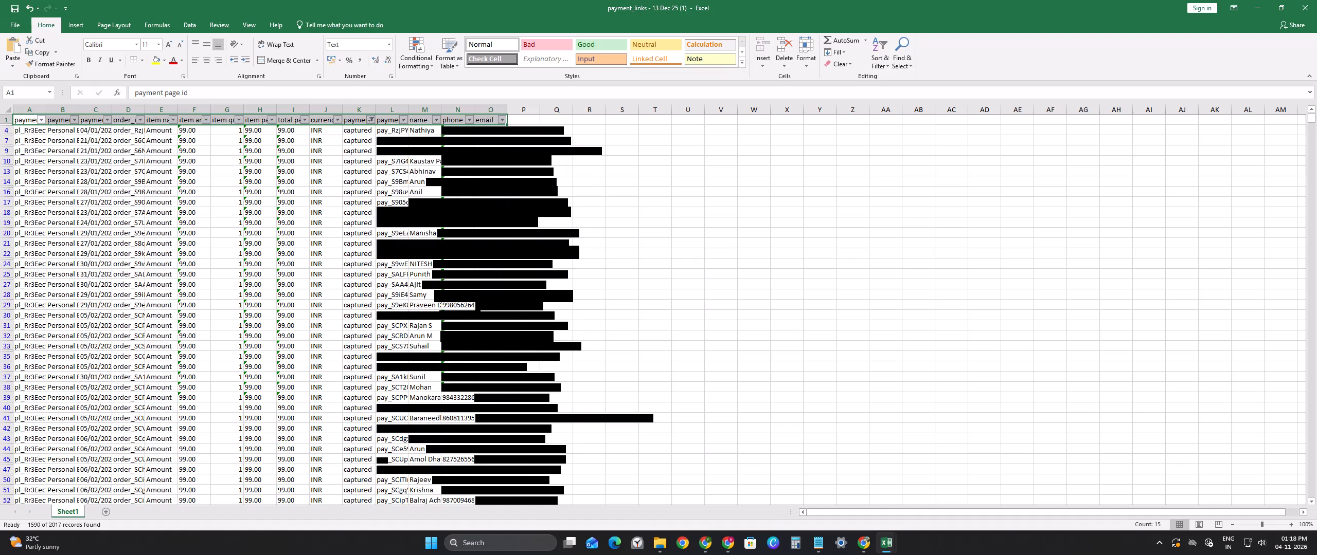
Check which amounts the item payment amount filter lists, leaving the column unfiltered.
click(271, 116)
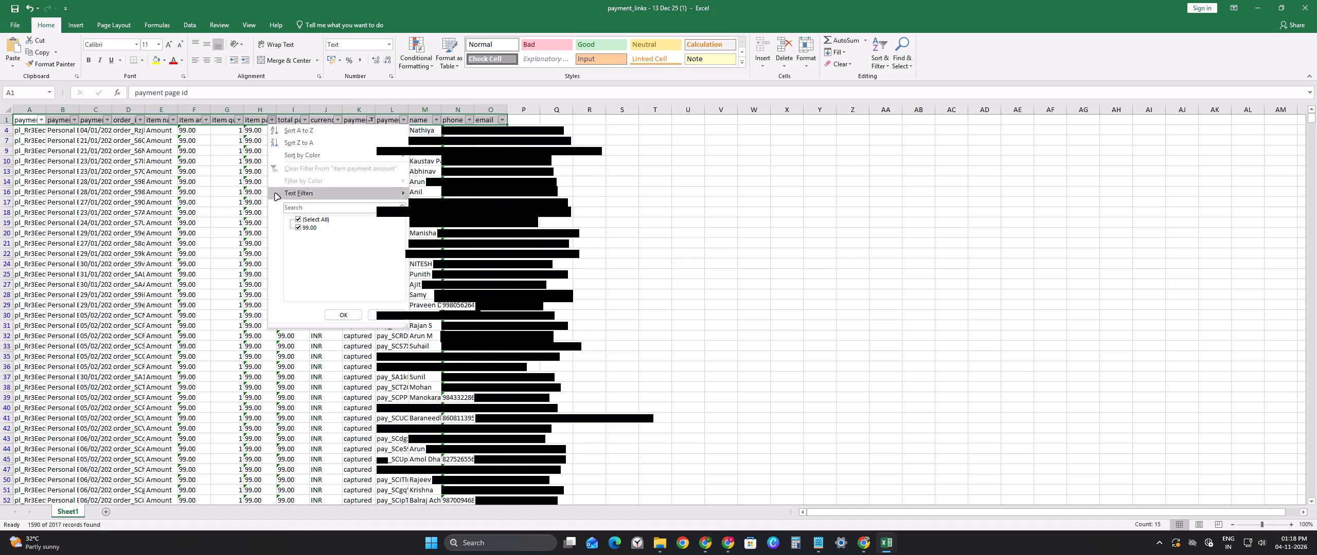
click(48, 131)
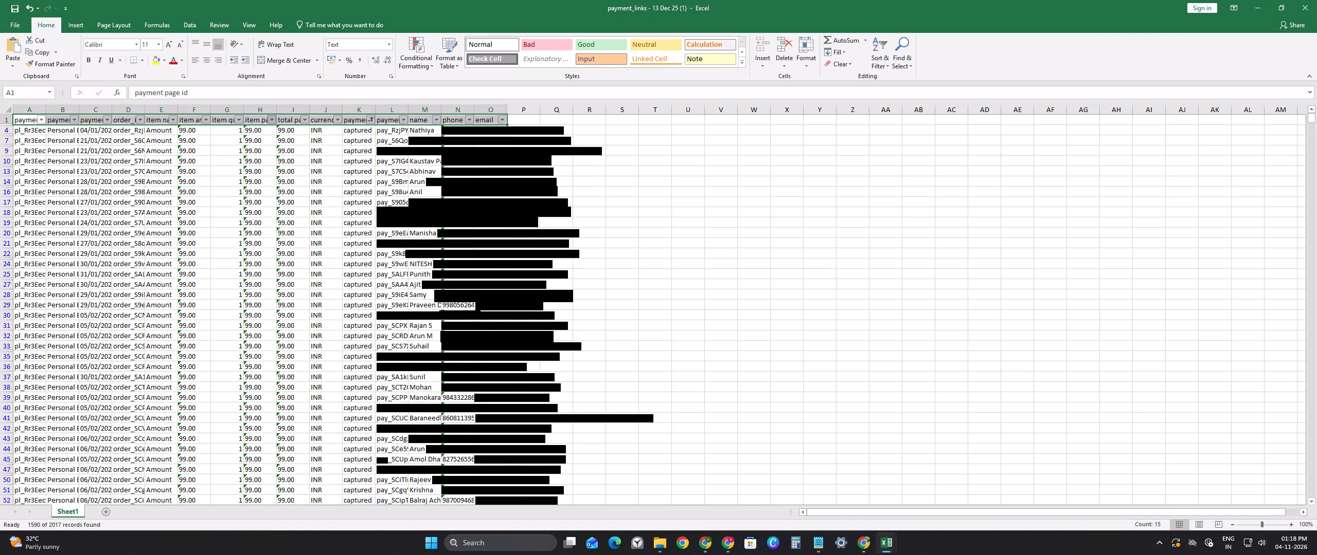
Filter the payment date column to September entries by searching for /09/.
click(104, 123)
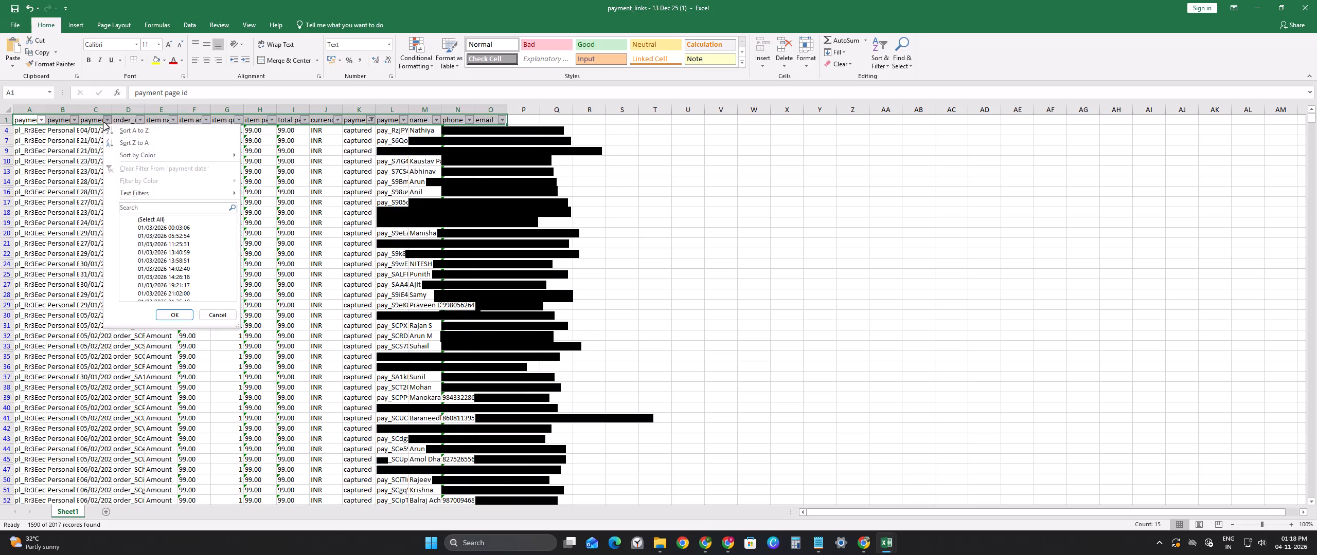
click(136, 208)
text(/09/)
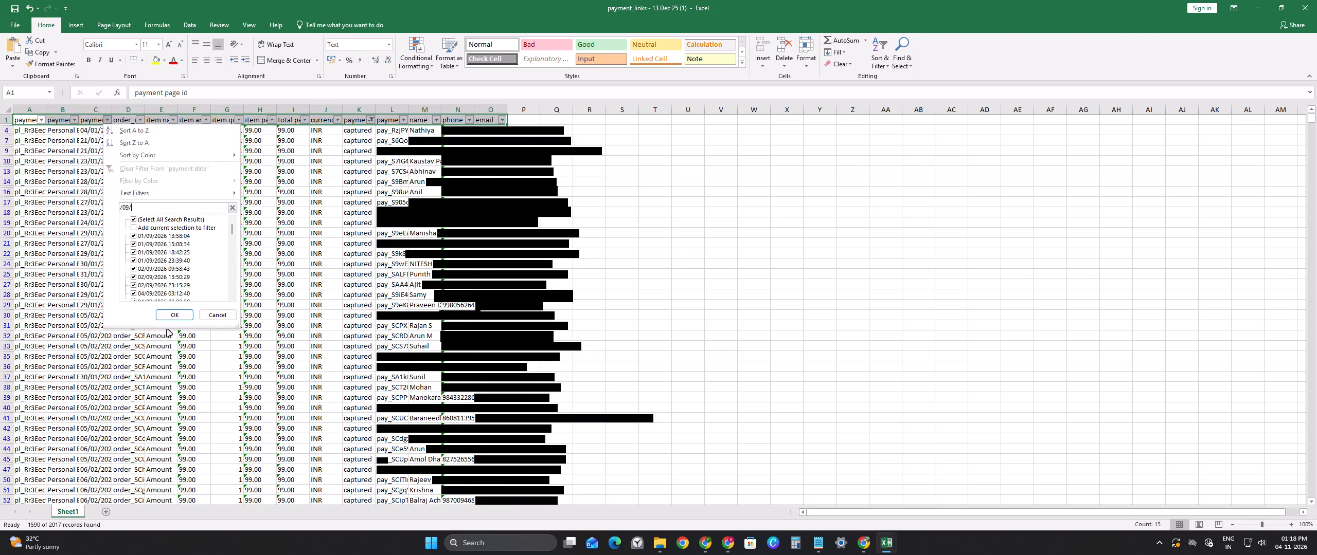
click(170, 319)
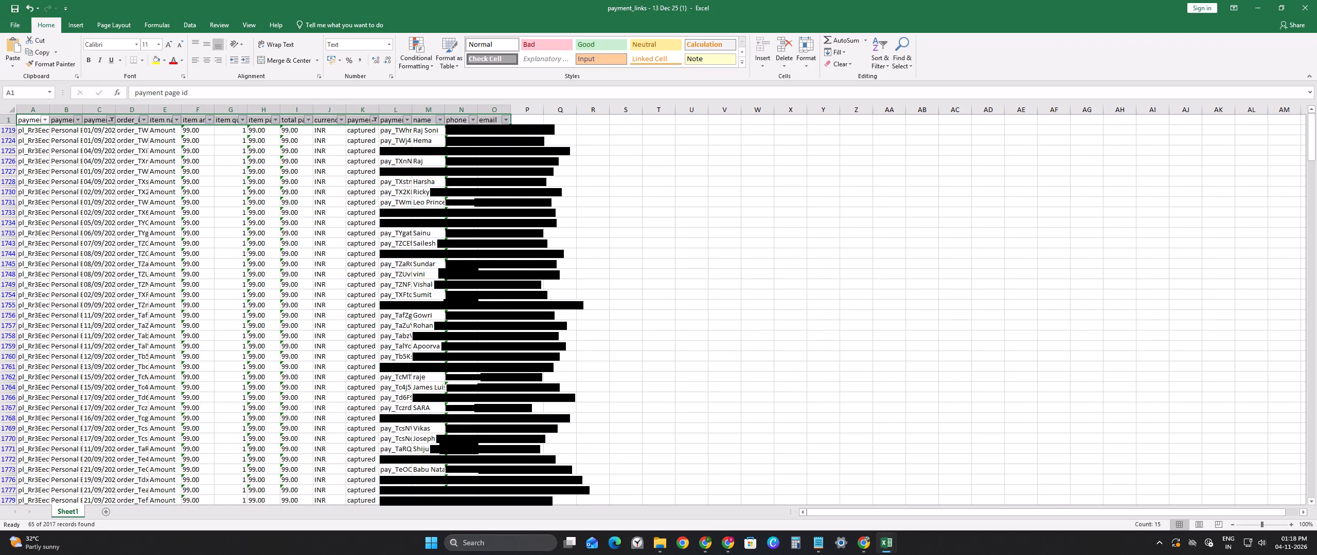
Count the filtered September payments by selecting all their payment dates down to the last row, and review the selected dates.
click(96, 131)
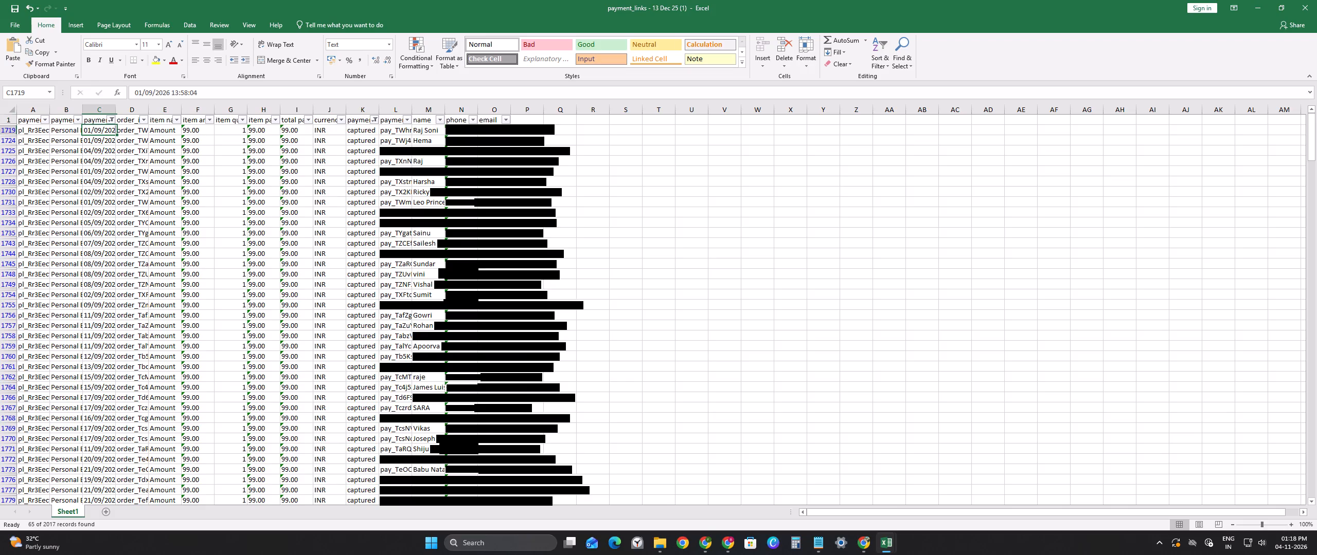
key(ctrl+shift+Down)
scroll(100, 92, down, 3)
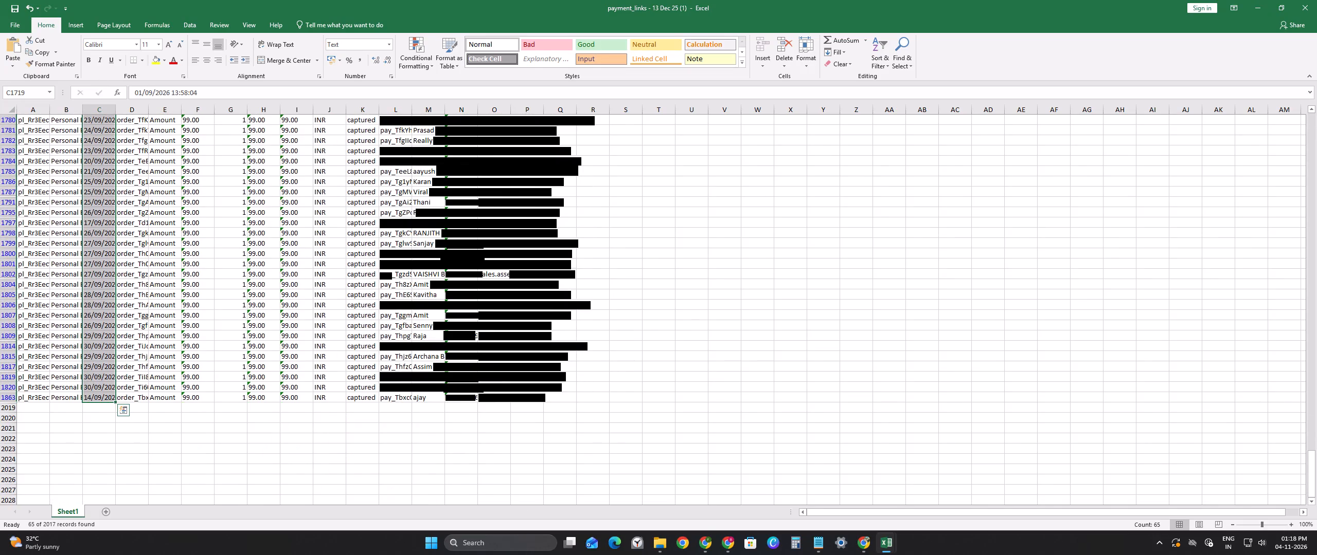
scroll(340, 328, up, 6)
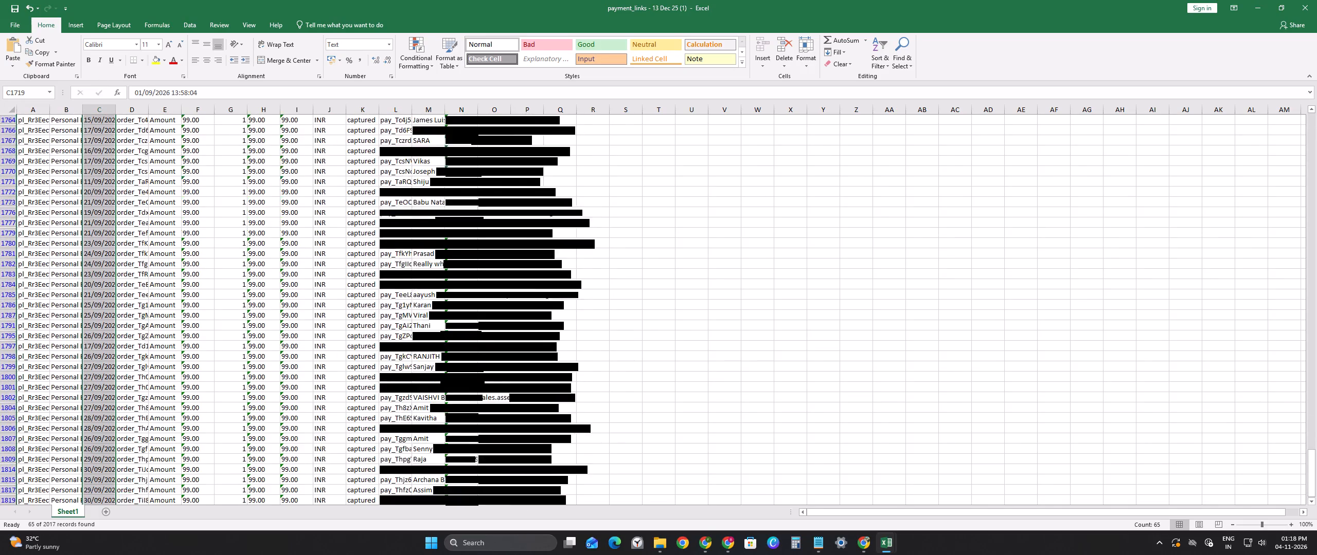
scroll(340, 328, up, 14)
scroll(228, 304, down, 10)
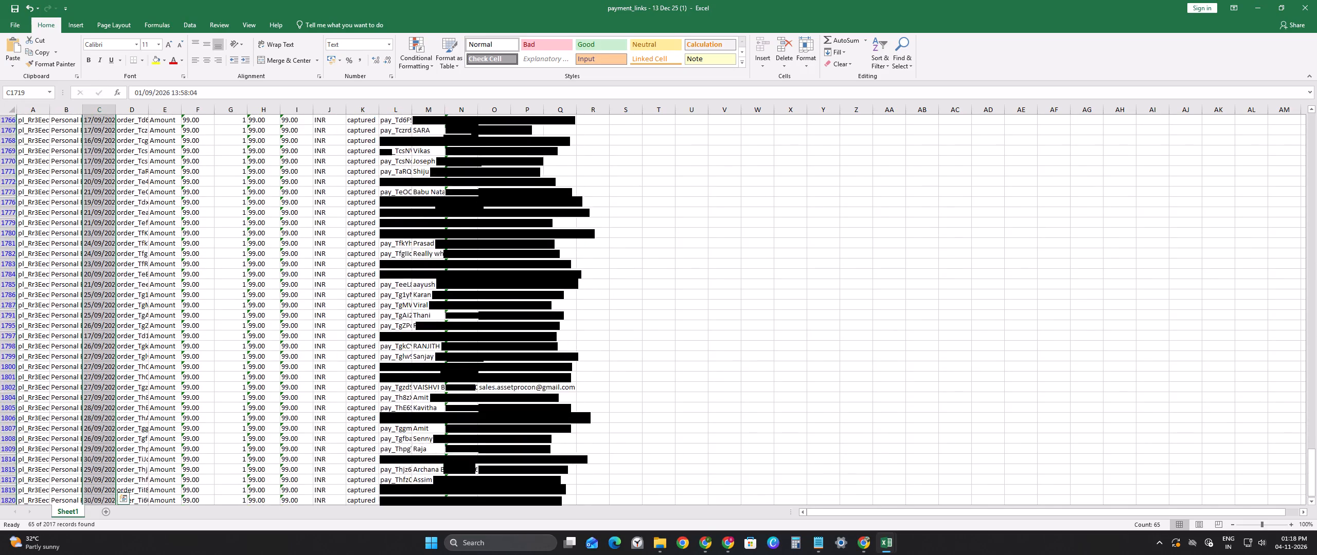
scroll(228, 304, down, 2)
scroll(228, 304, up, 5)
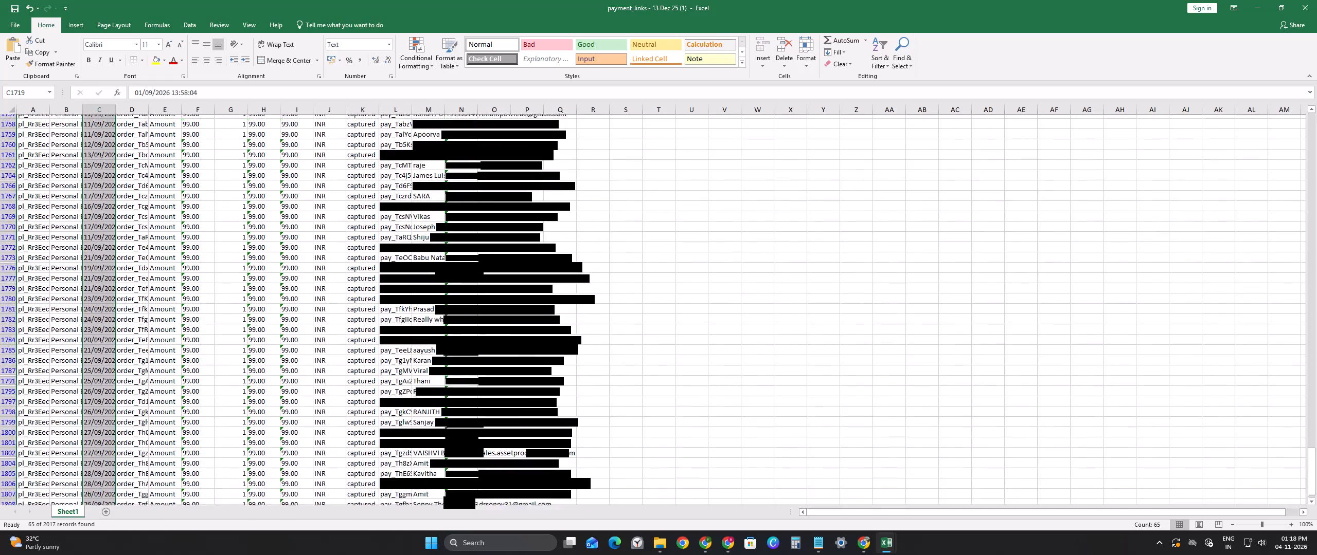
scroll(228, 304, up, 12)
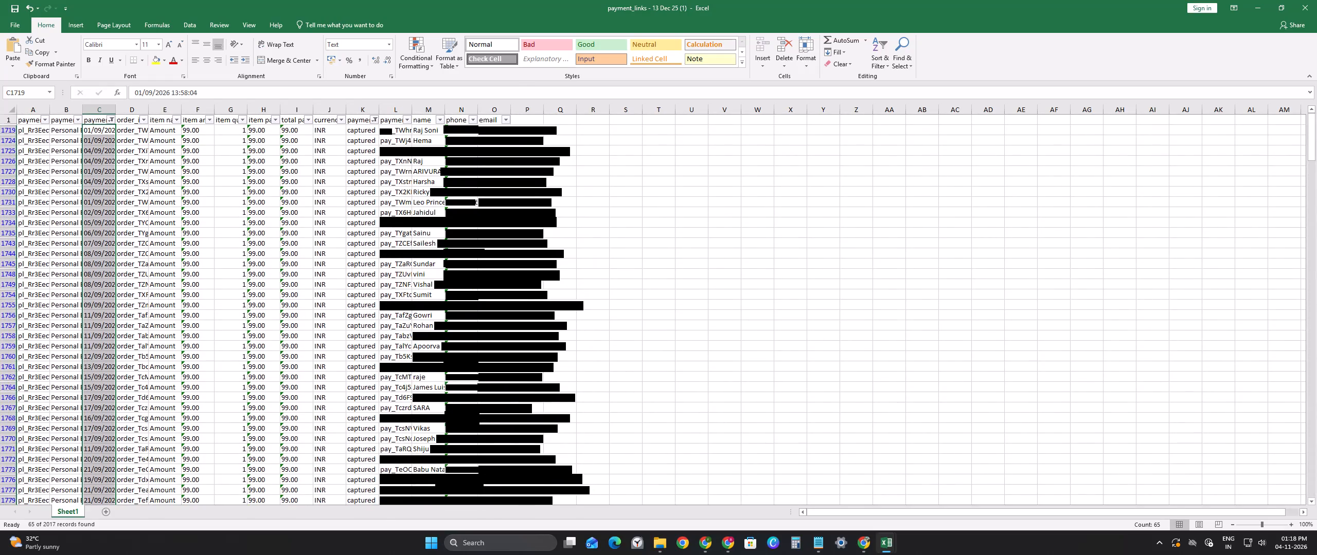
scroll(228, 304, up, 1)
scroll(335, 189, up, 3)
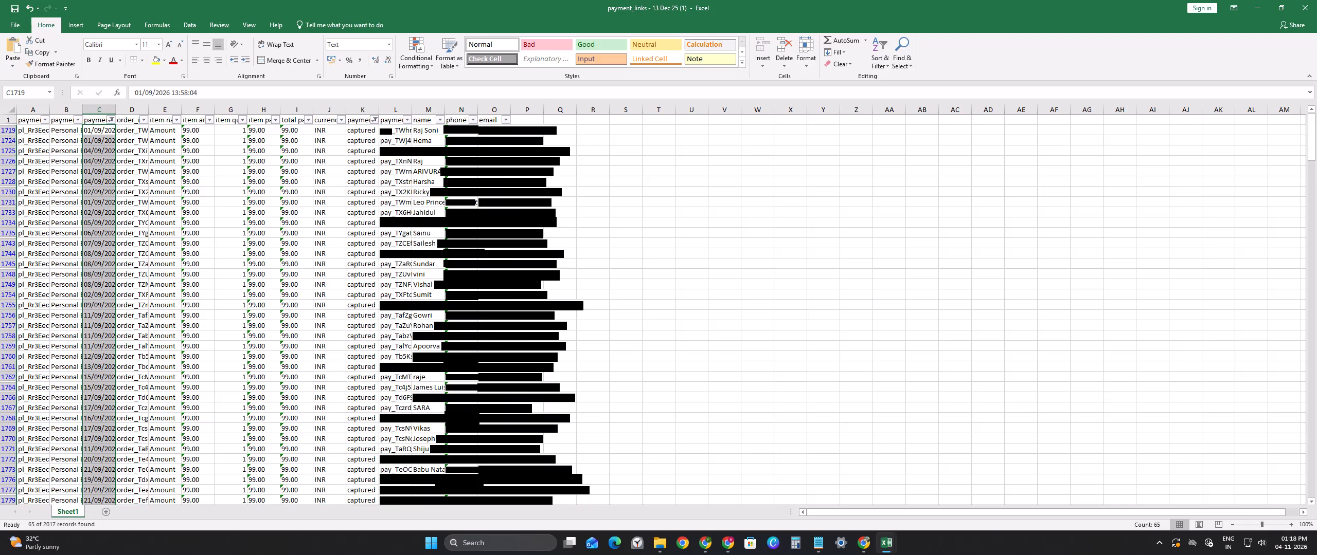
scroll(127, 223, down, 9)
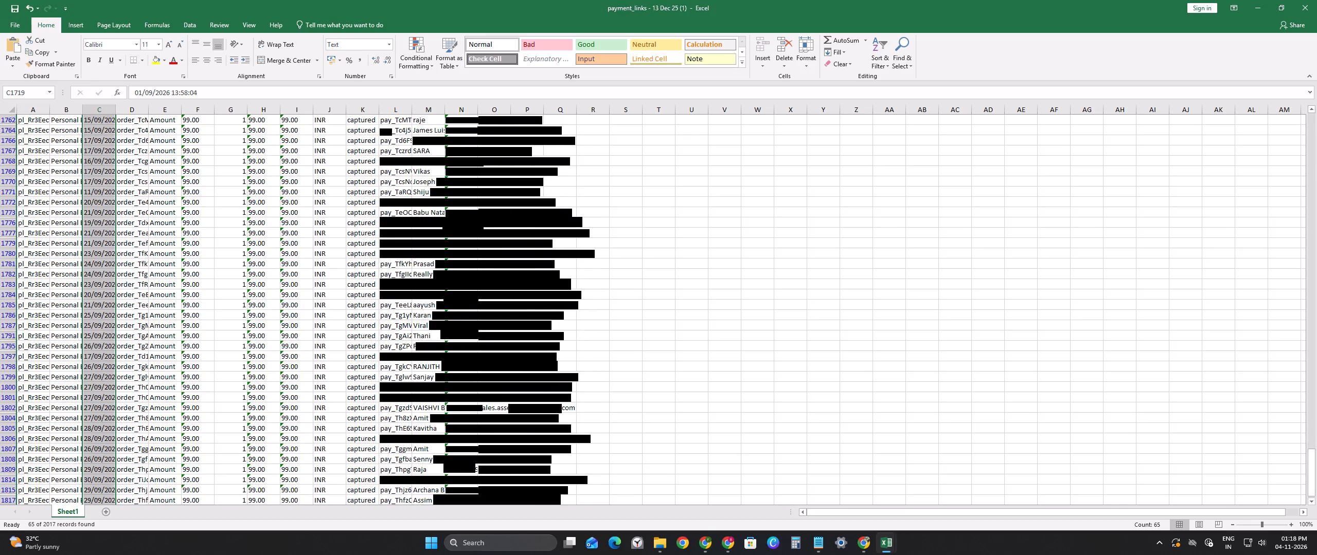
Switch to the 01 Dec 25 payment_links workbook and widen the payment date column to fit its full dates and times.
key(alt+Tab)
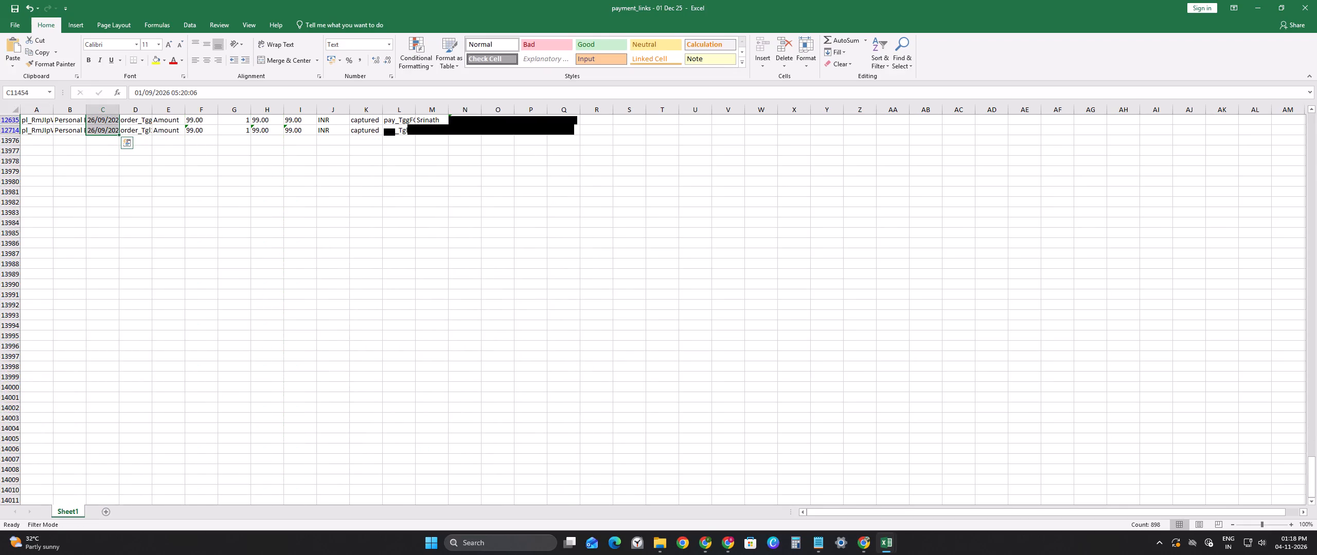
scroll(774, 368, up, 20)
scroll(774, 368, up, 13)
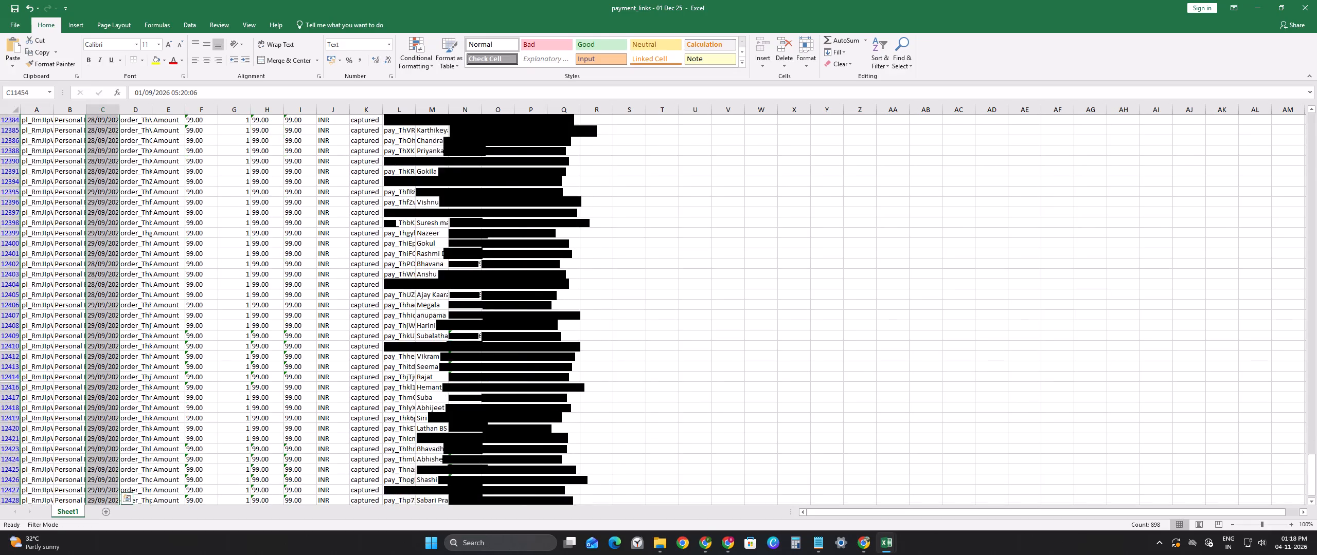
scroll(257, 334, up, 14)
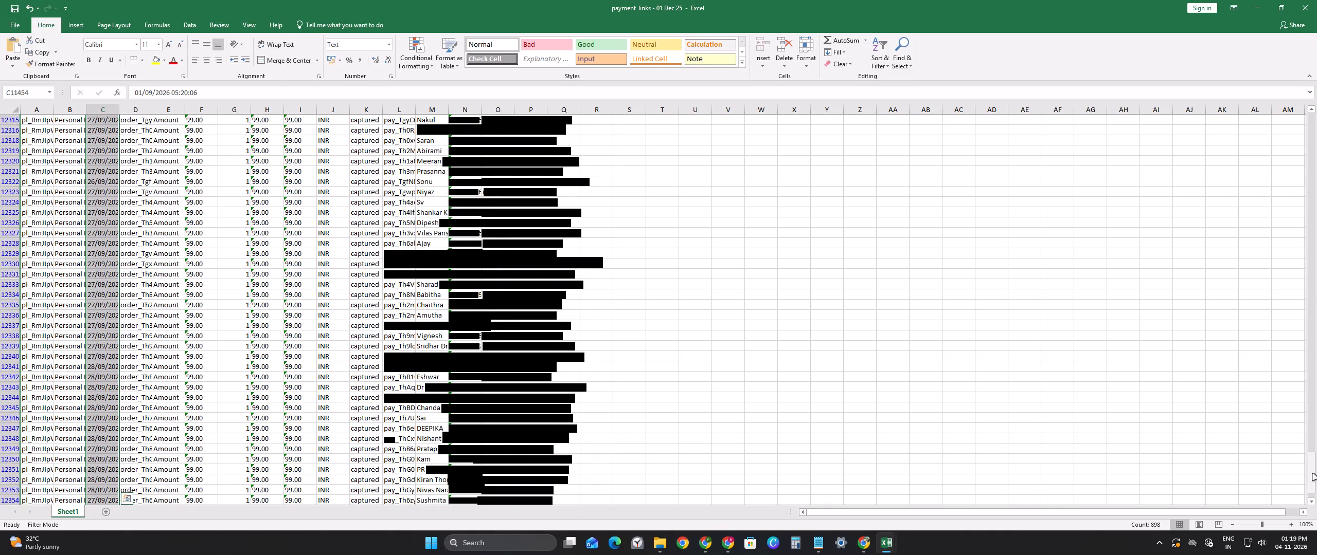
drag(1313, 474, 1316, 533)
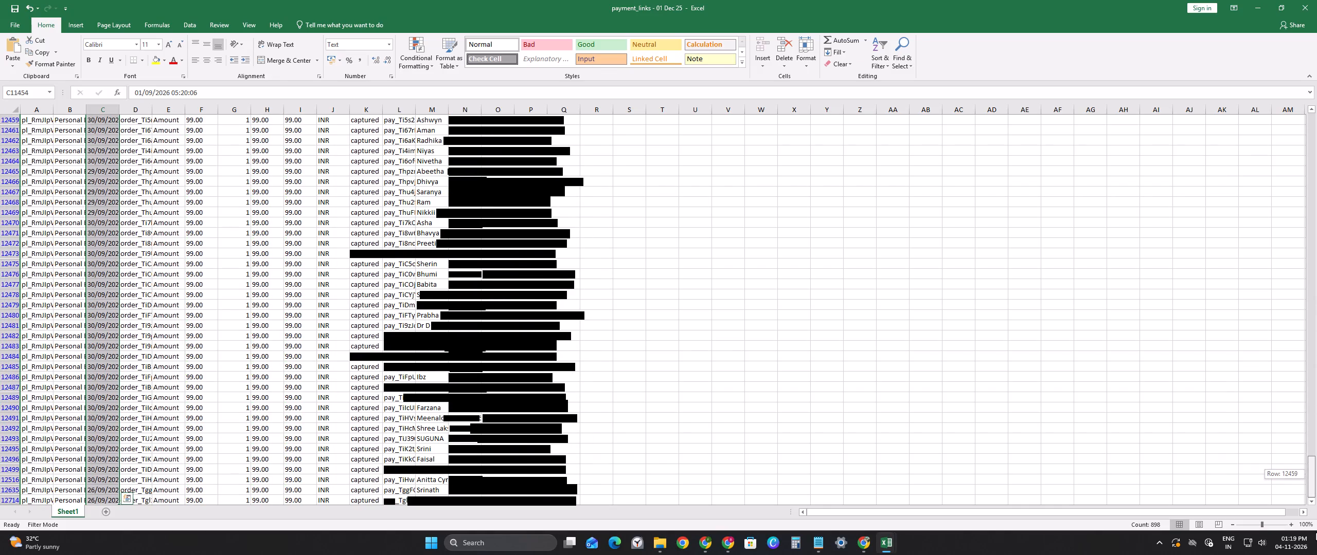
drag(1316, 533, 1315, 545)
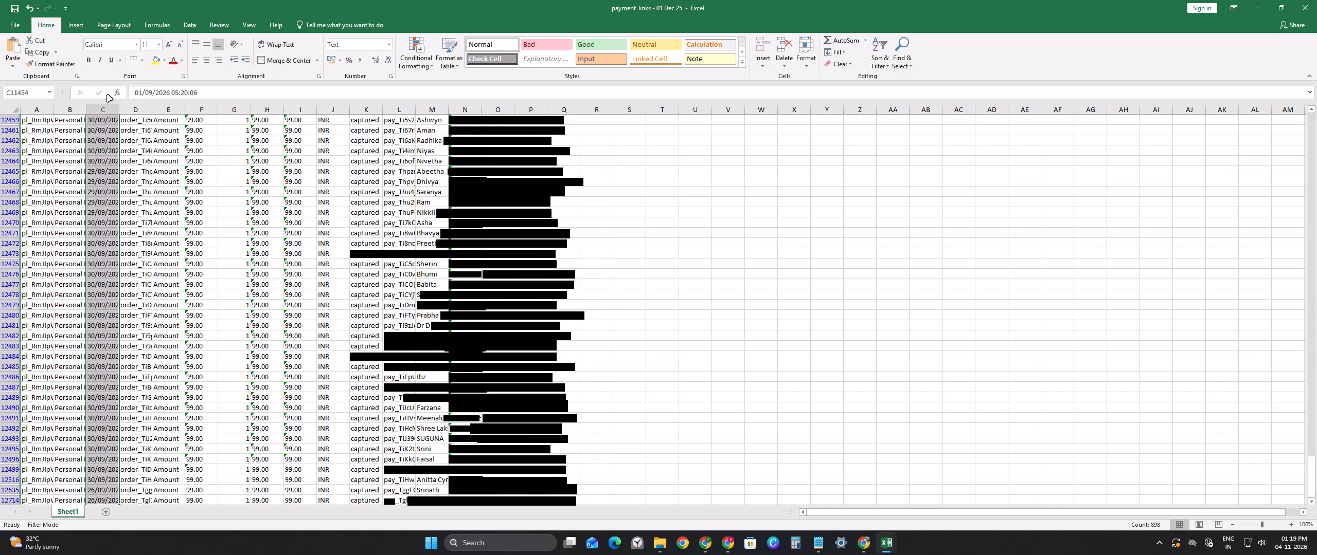
double_click(116, 112)
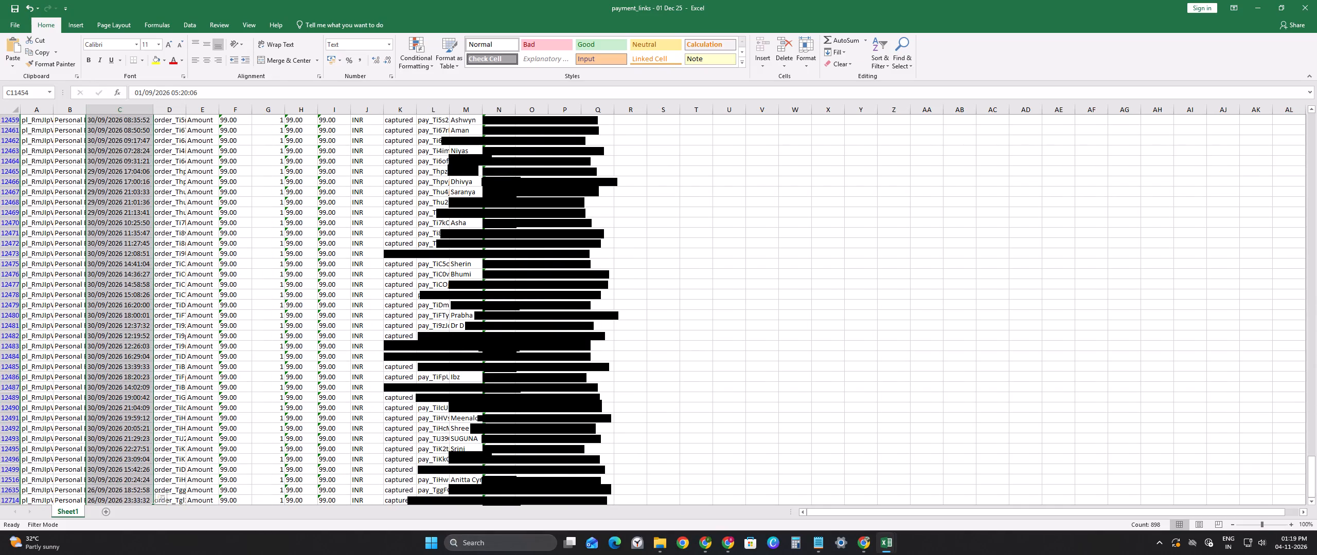
Review the selected September payment dates and their count from first row to last, and return to the 13 Dec 25 payment_links workbook.
scroll(122, 435, down, 5)
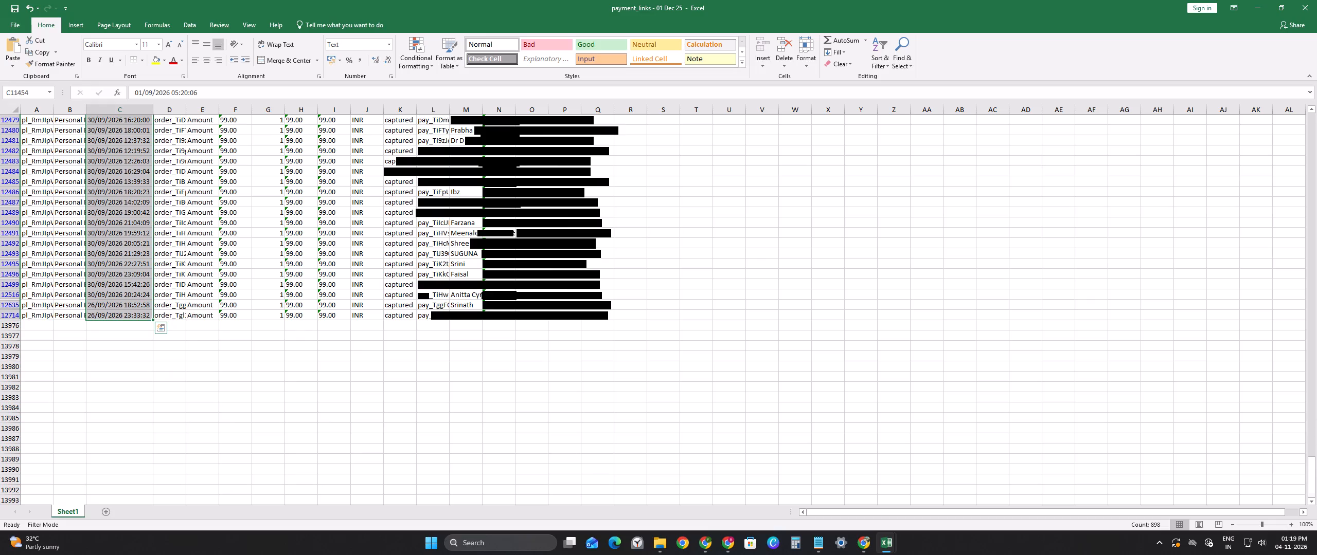
drag(1313, 468, 1314, 463)
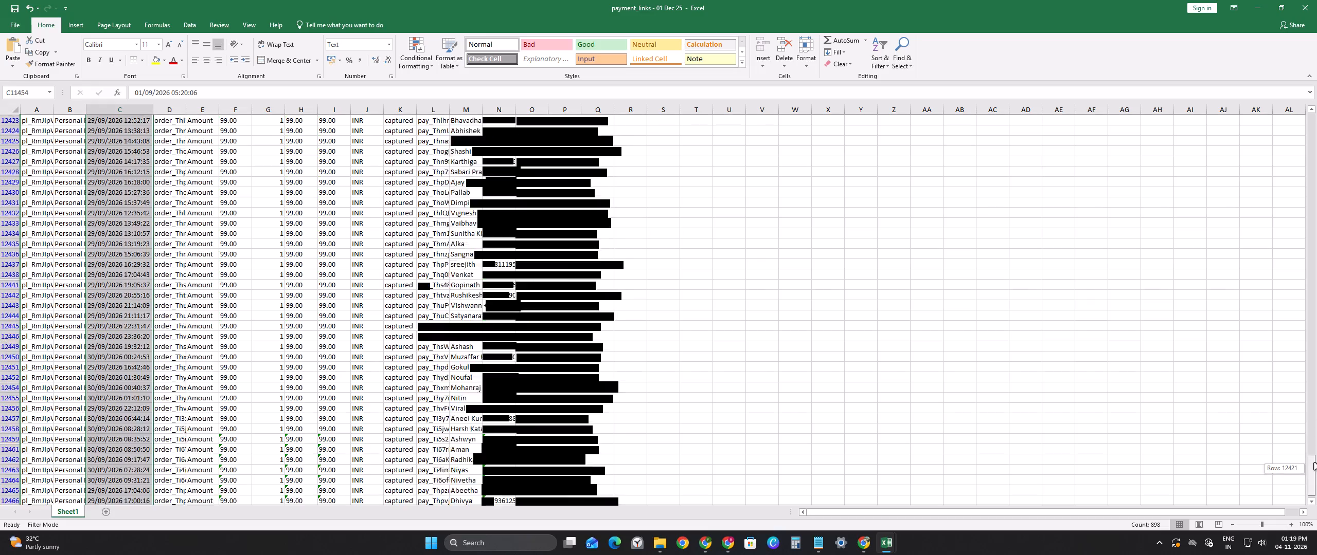
drag(1314, 463, 1315, 362)
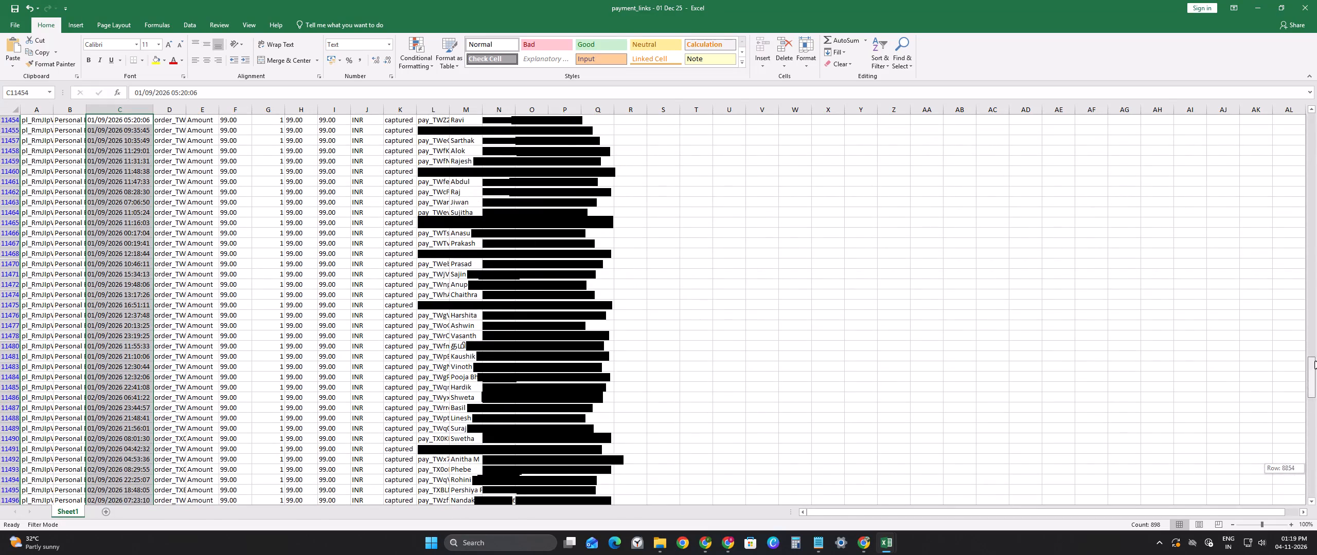
drag(1315, 362, 1299, 284)
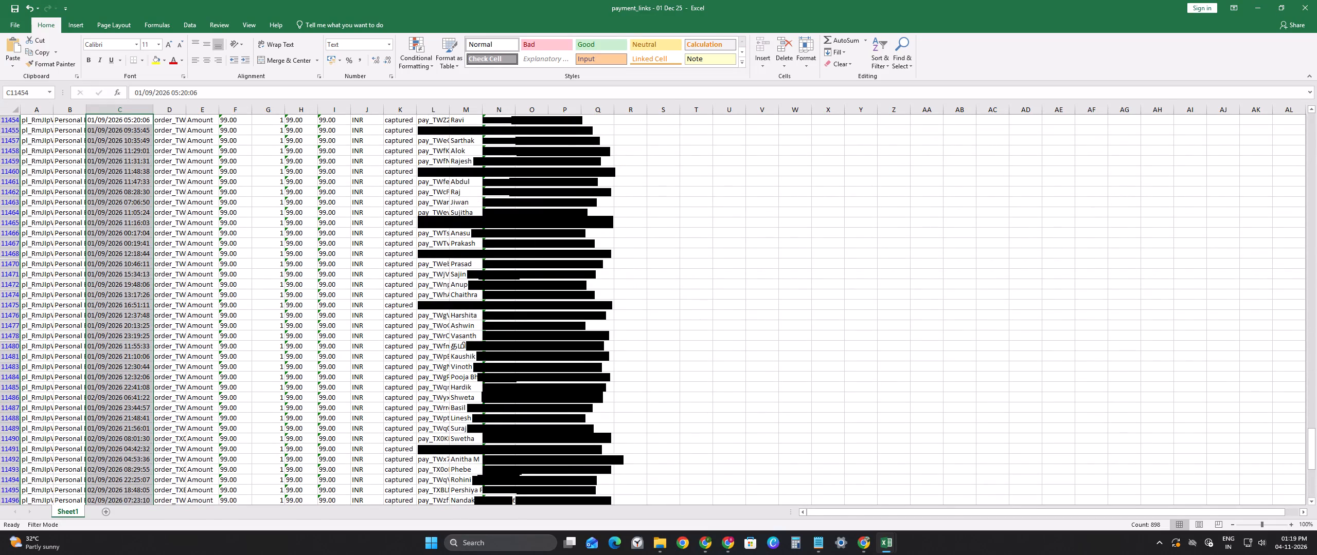
scroll(350, 164, up, 13)
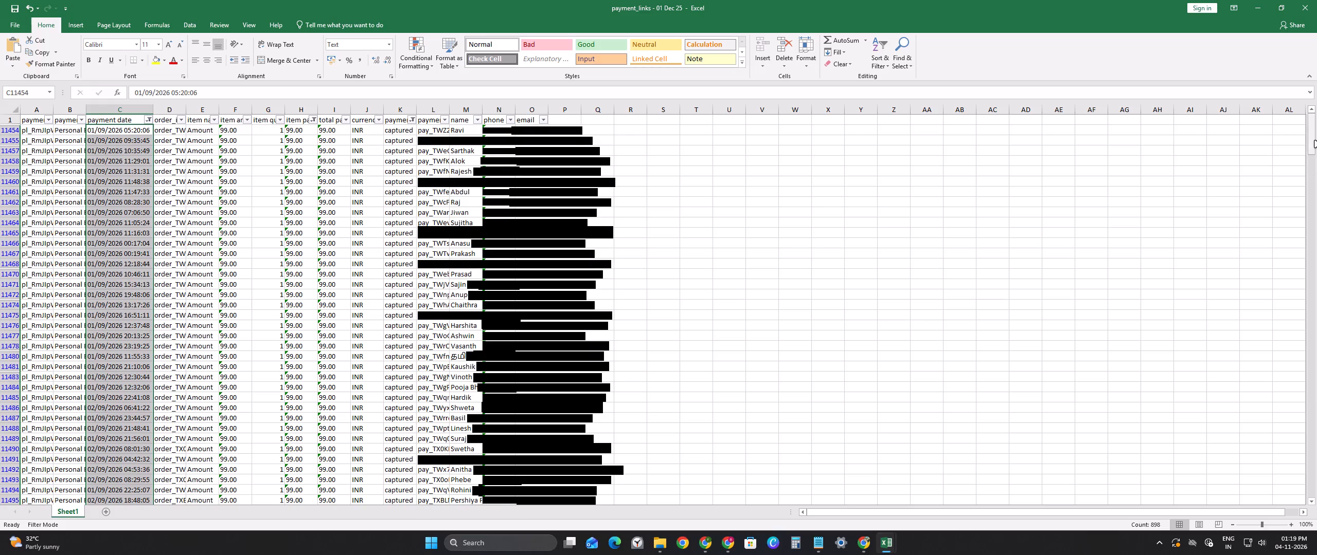
drag(1315, 141, 1316, 531)
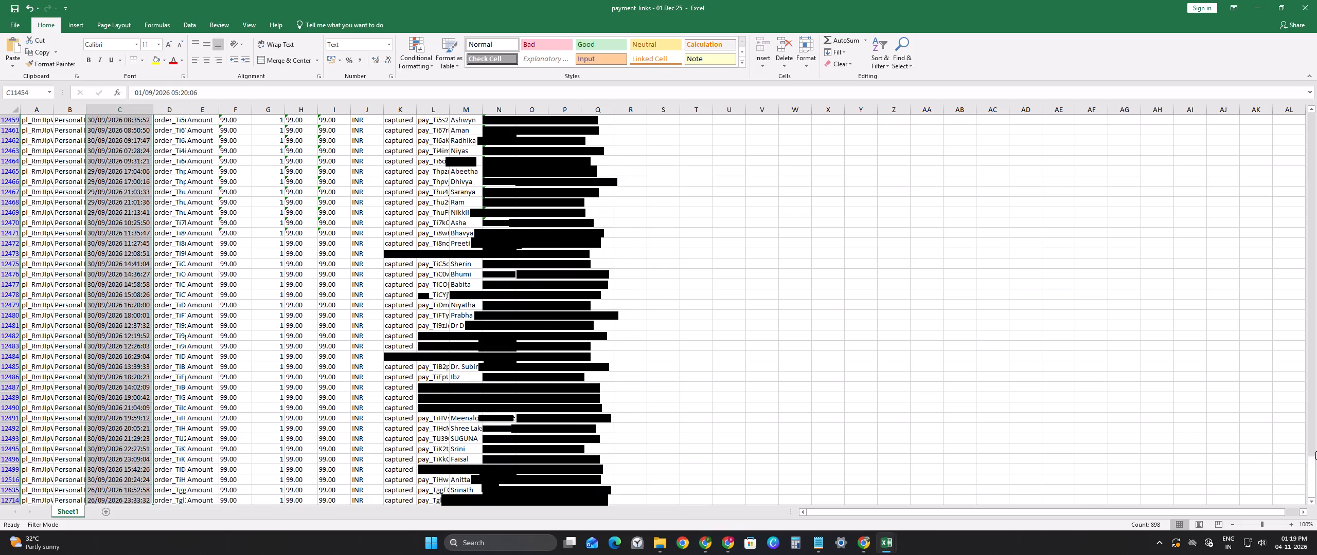
key(alt+Tab)
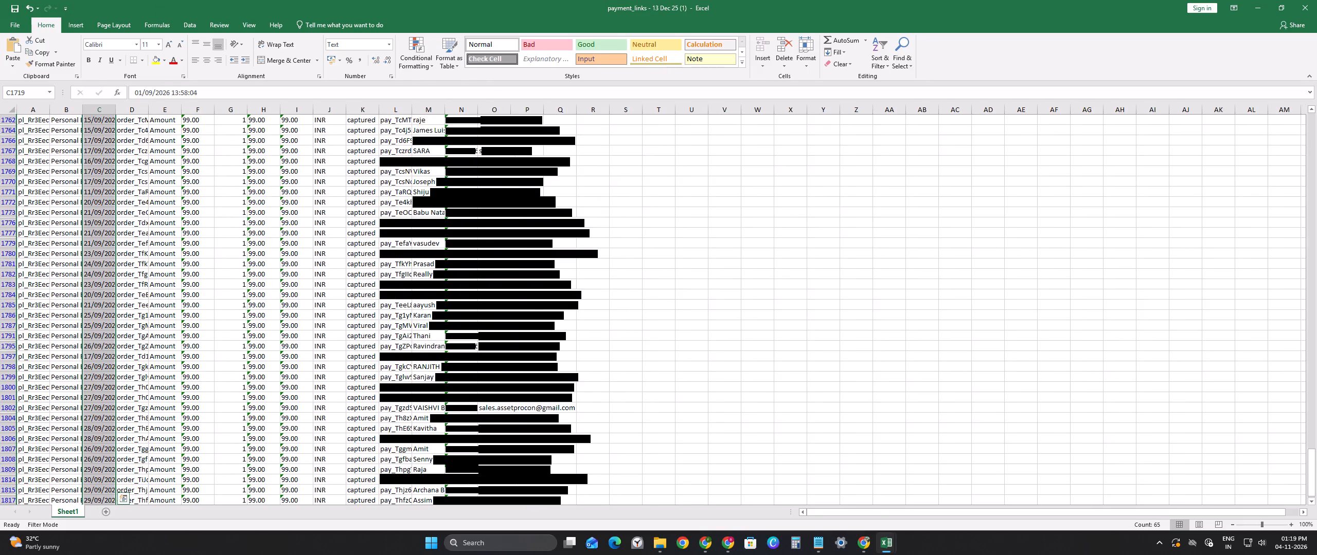
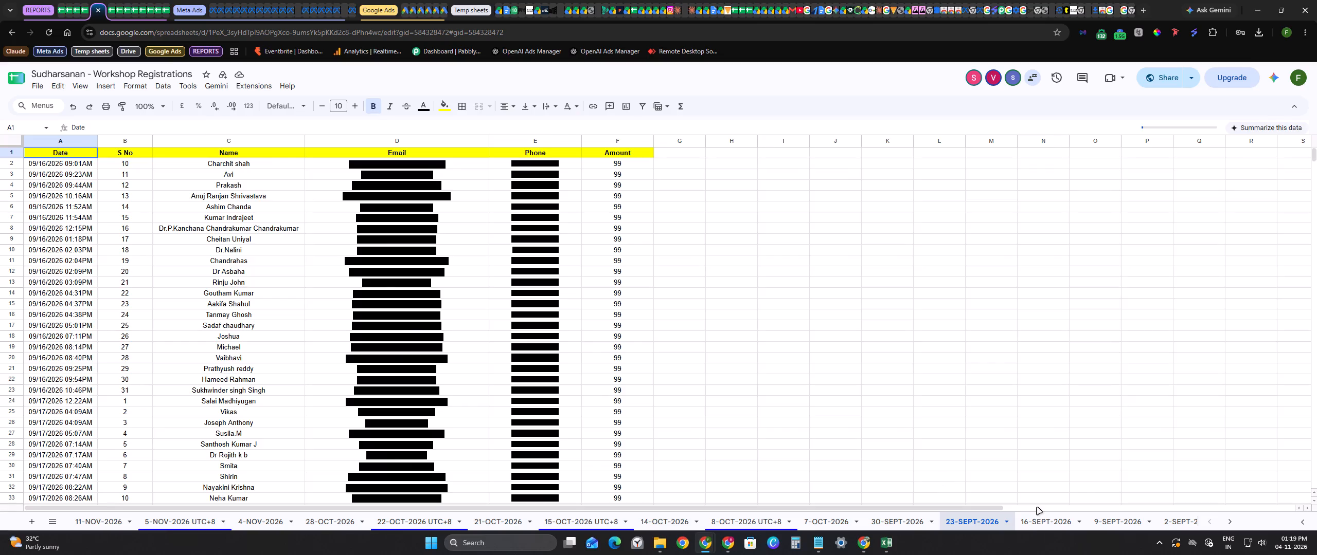
Select the September registration dates from 09/01/2026 down to the last row of the 2-SEPT-2026 sheet and display their count.
click(1038, 523)
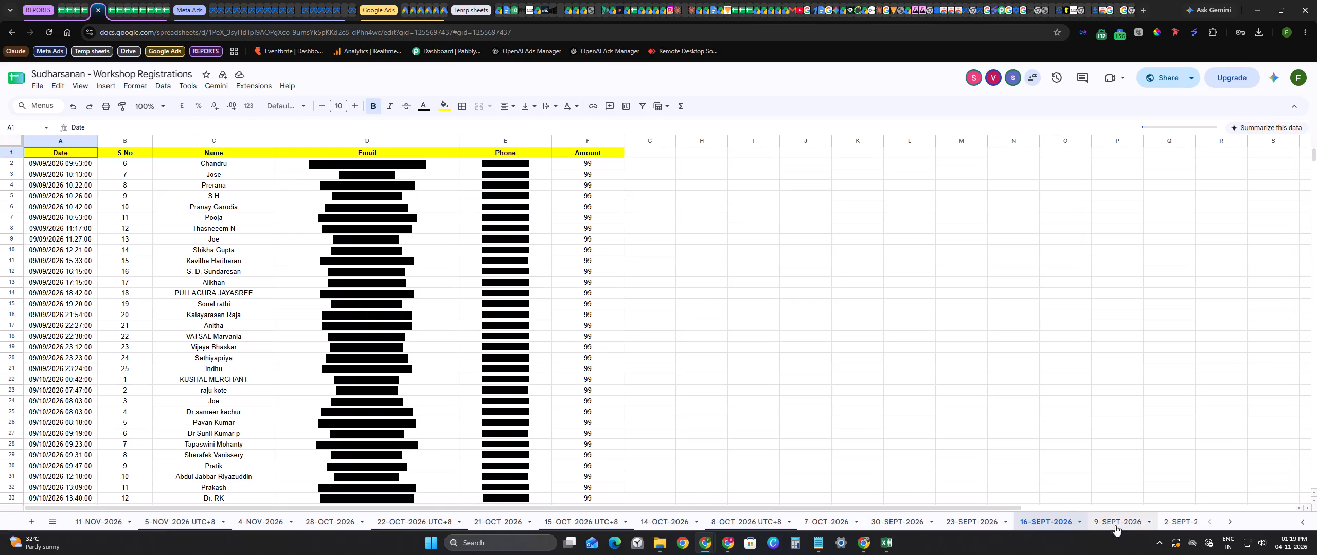
click(1115, 525)
click(1173, 525)
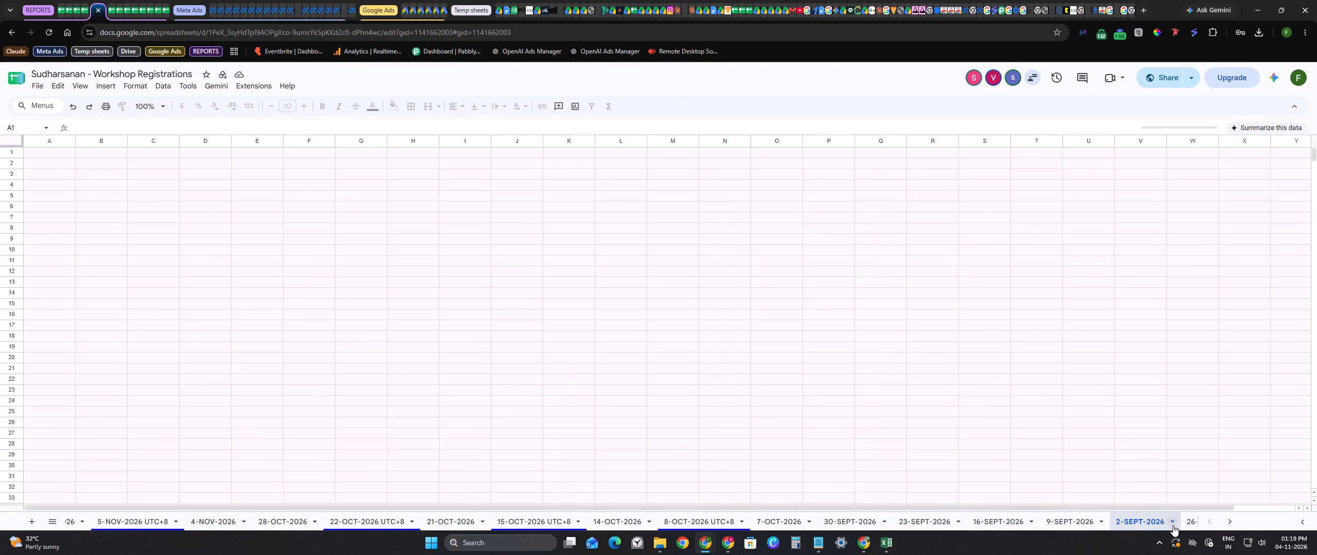
scroll(174, 266, down, 4)
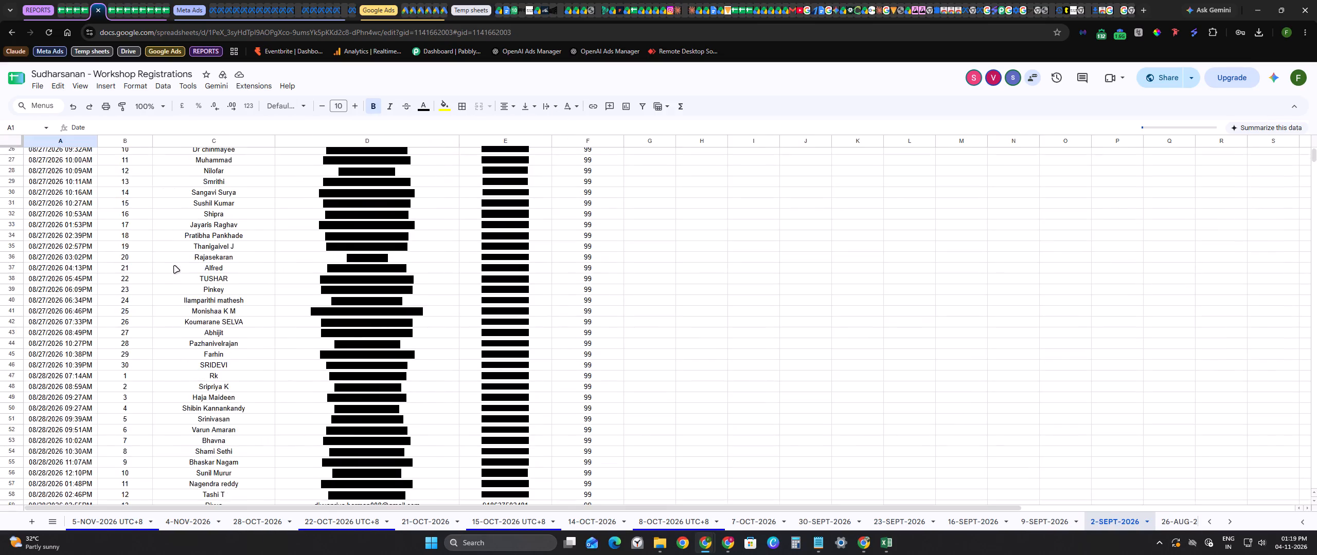
scroll(149, 285, down, 20)
scroll(149, 285, down, 4)
scroll(58, 300, up, 9)
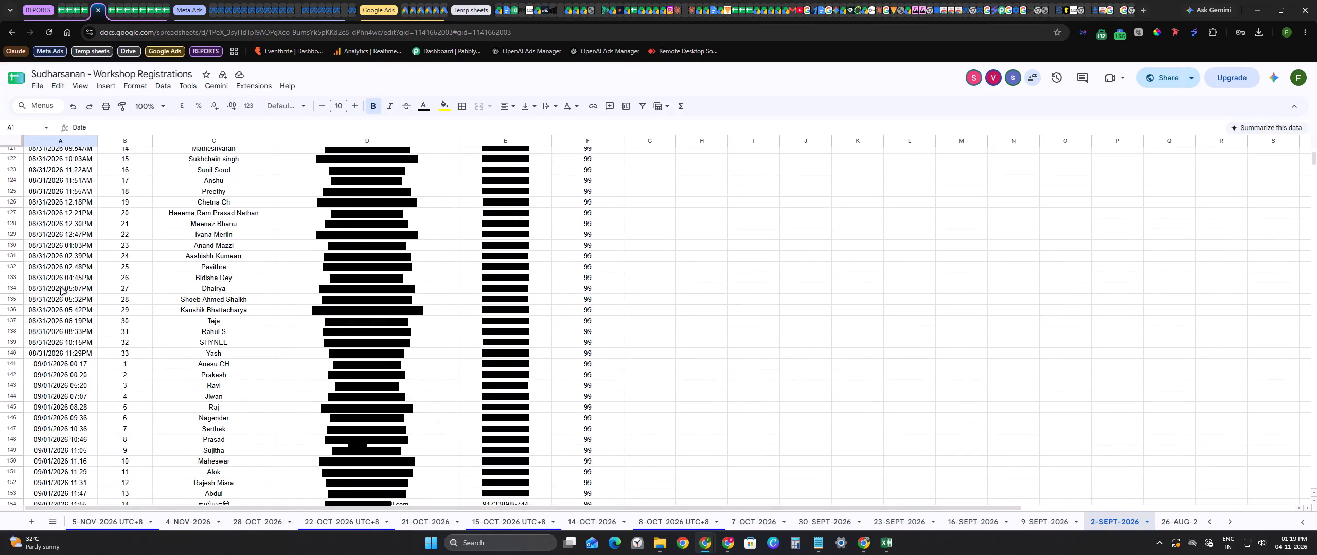
scroll(61, 290, down, 1)
click(60, 298)
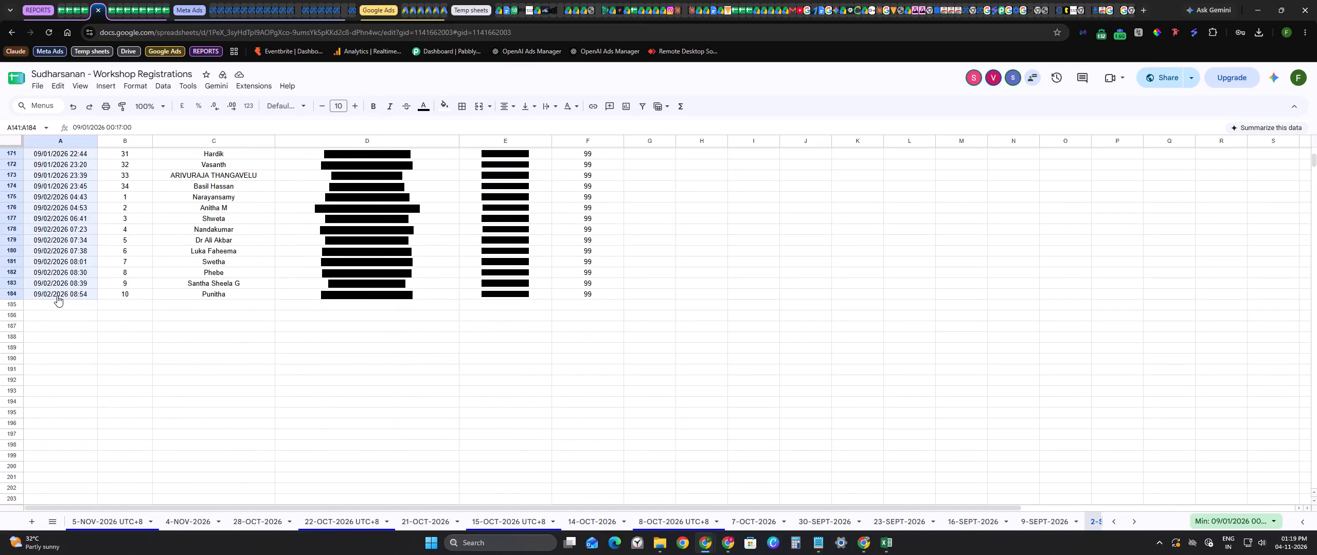
click(1219, 522)
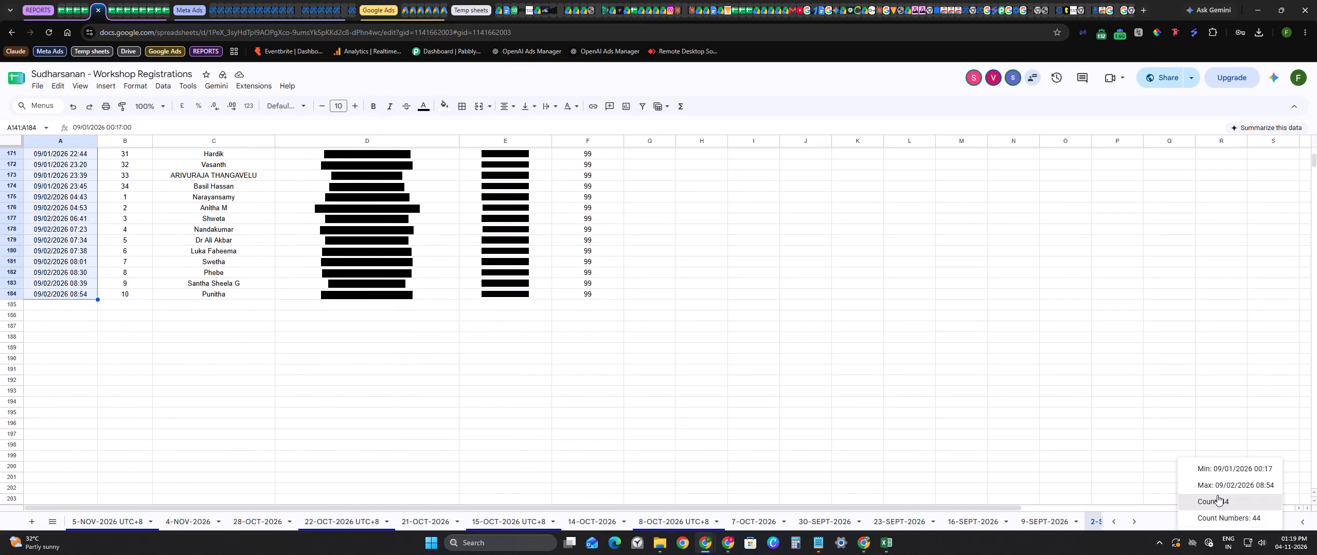
click(1217, 495)
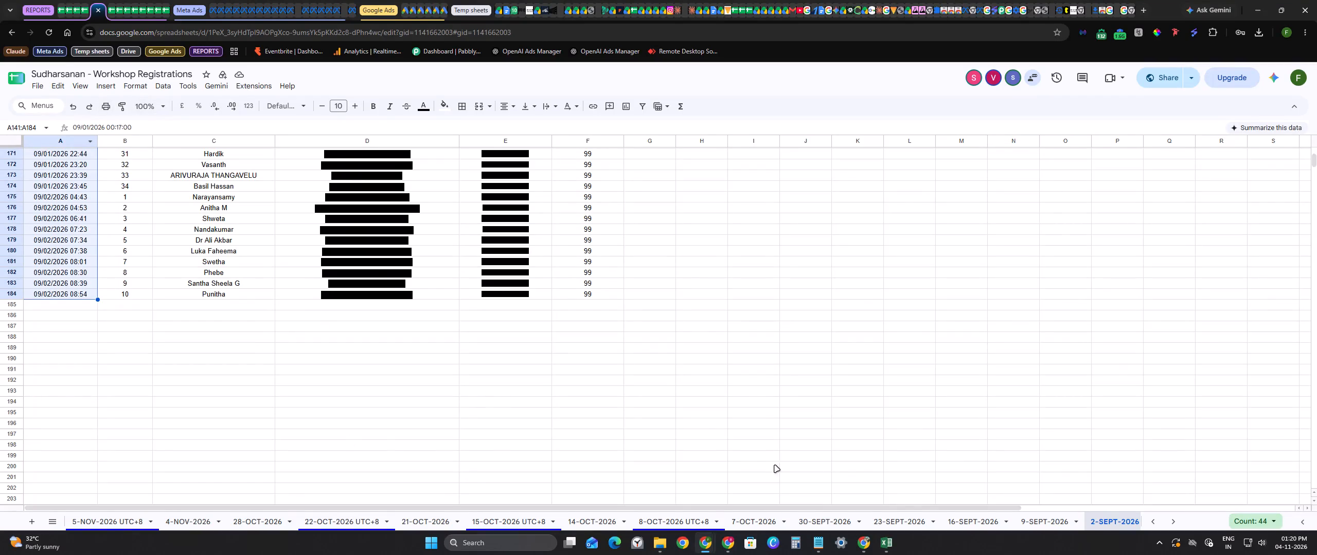
Count the registrations on the 9-SEPT-2026 and 16-SEPT-2026 sheets by selecting each sheet's dates from row 2 to the last row.
click(1048, 524)
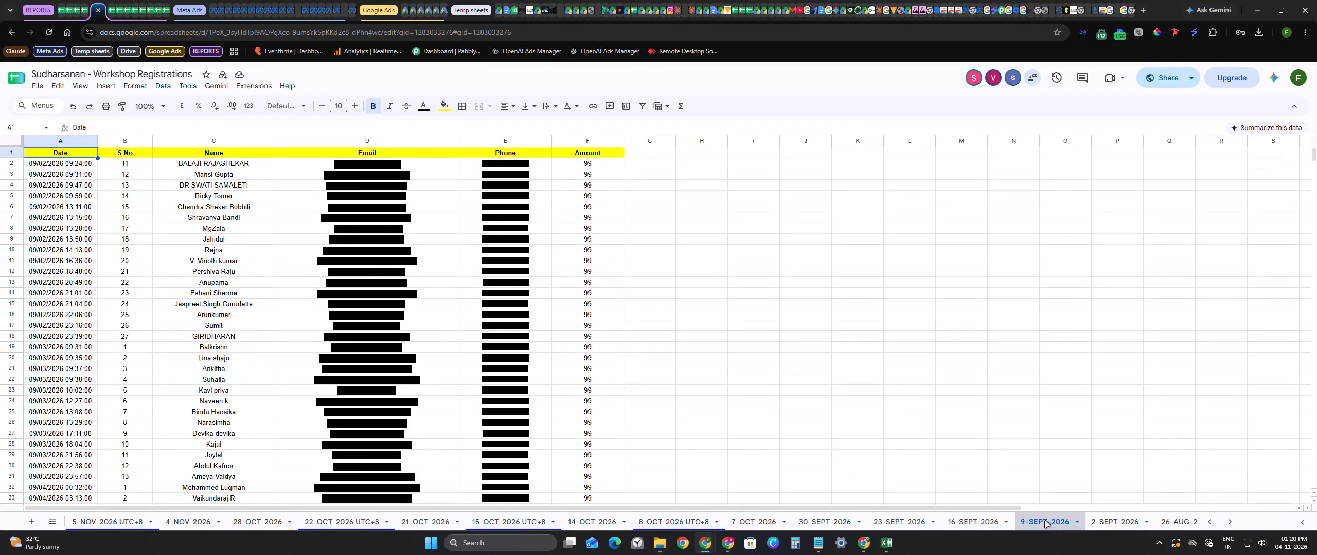
click(85, 163)
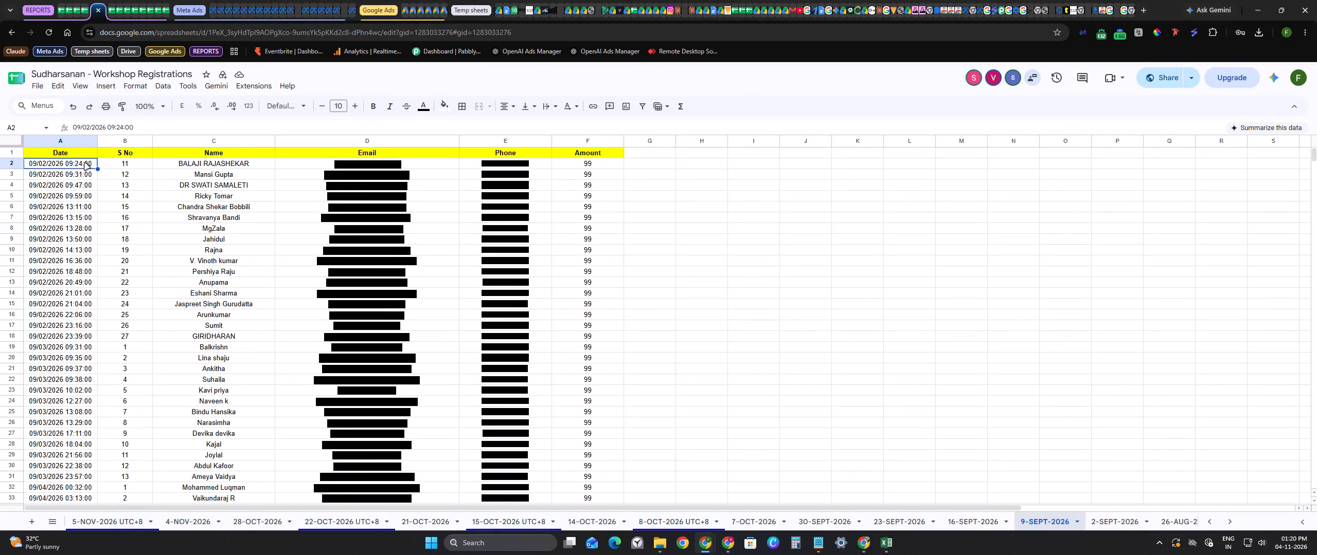
key(ctrl+shift+Down)
scroll(938, 409, down, 2)
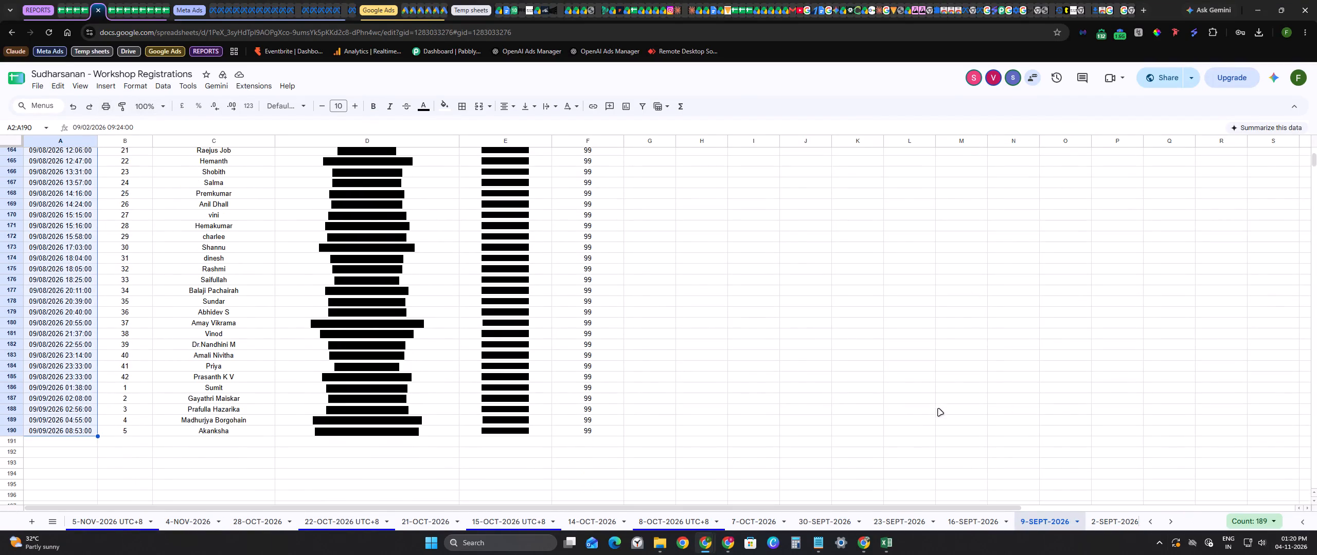
click(959, 523)
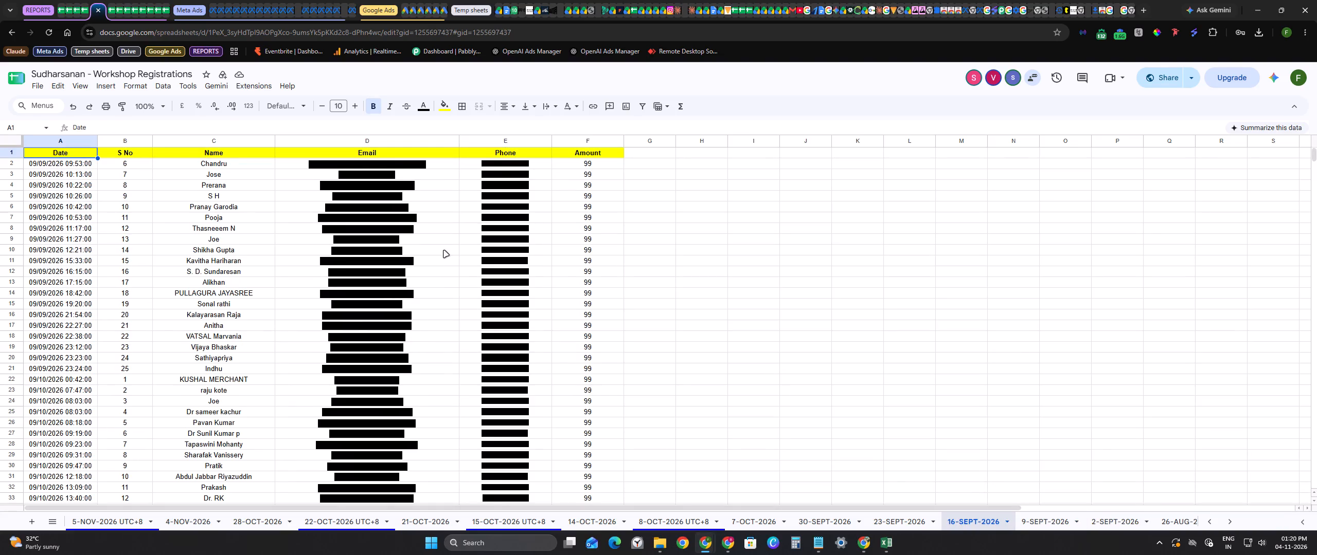
click(49, 168)
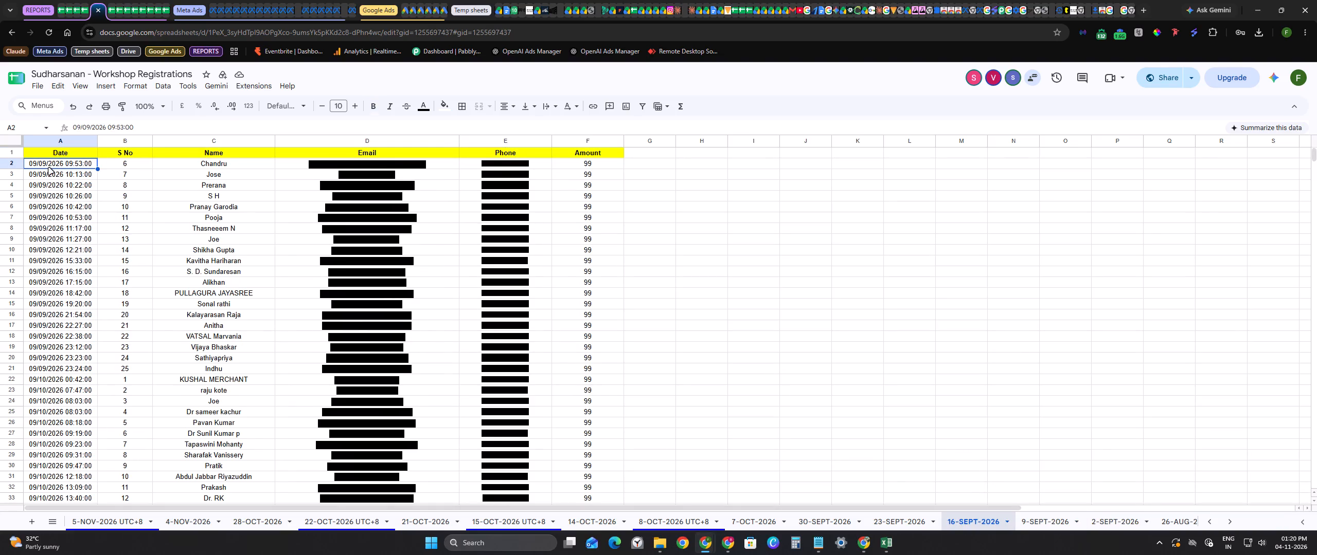
key(ctrl+shift+Down)
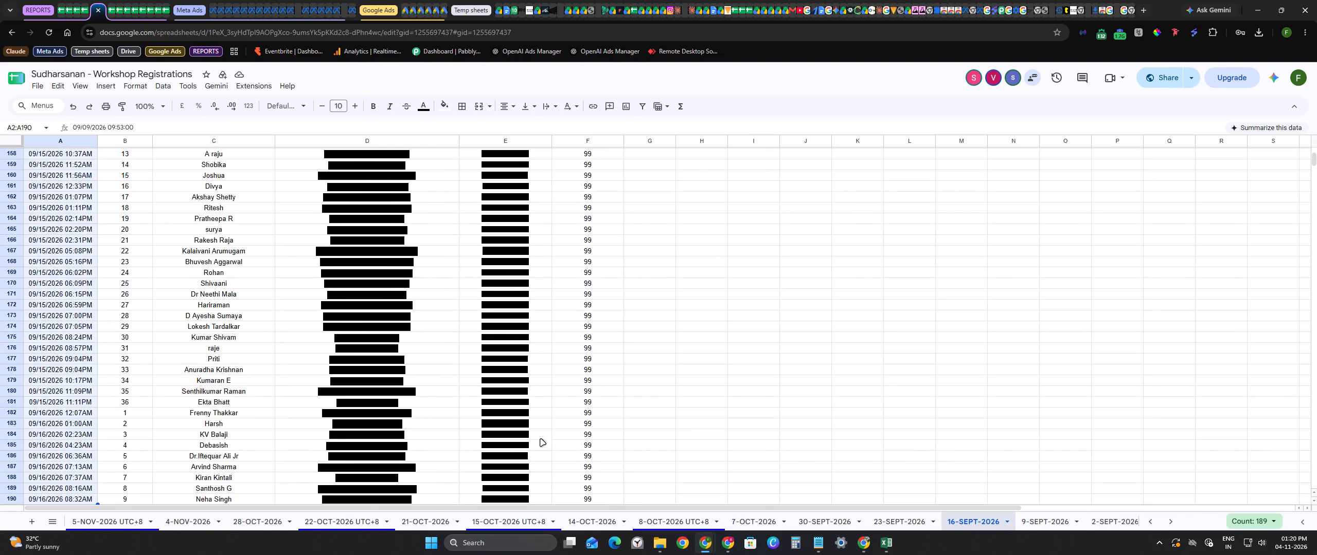
Count the registrations on the 23-SEPT-2026 and 30-SEPT-2026 sheets by selecting each sheet's dates from row 2 to the last row.
click(886, 517)
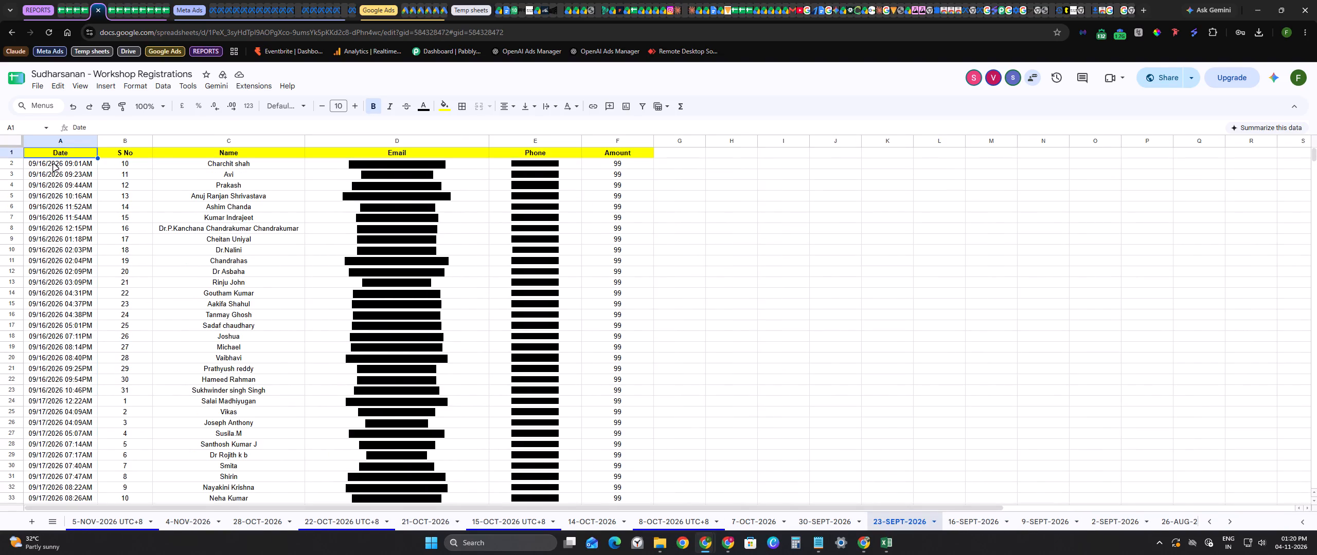
click(54, 164)
key(ctrl+shift+Down)
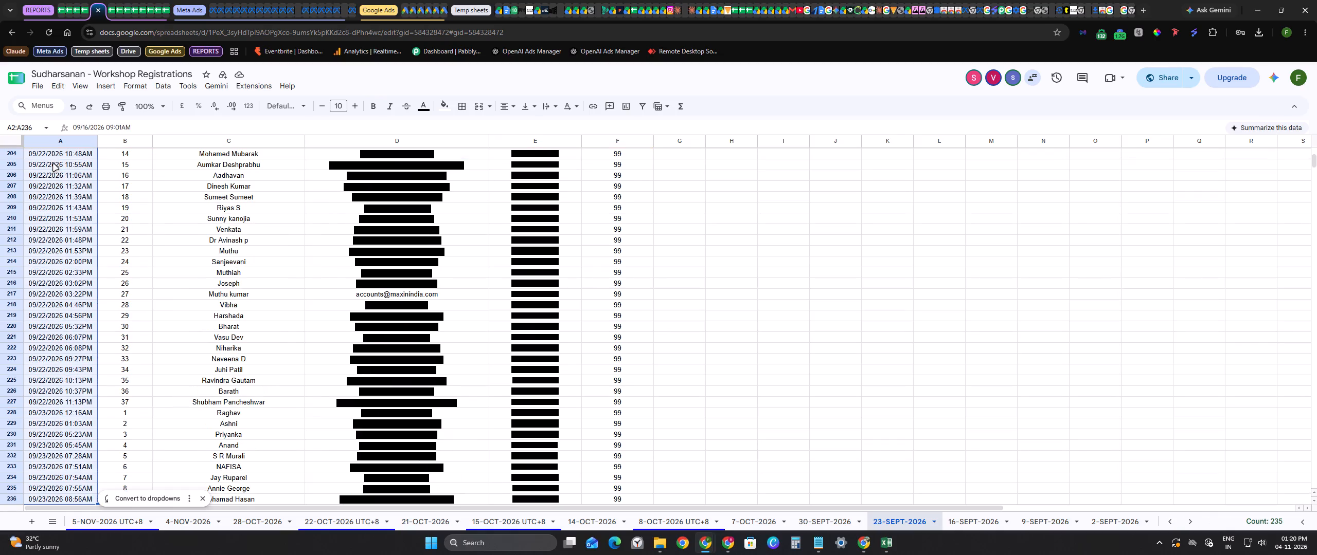
click(821, 519)
drag(65, 166, 74, 554)
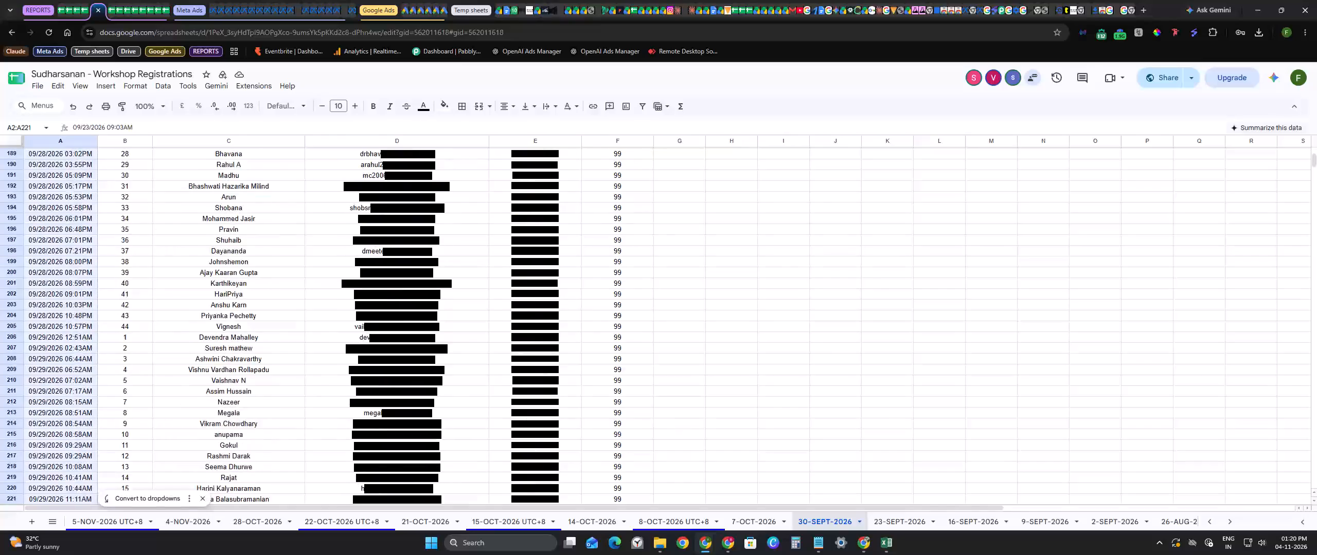
drag(74, 554, 69, 208)
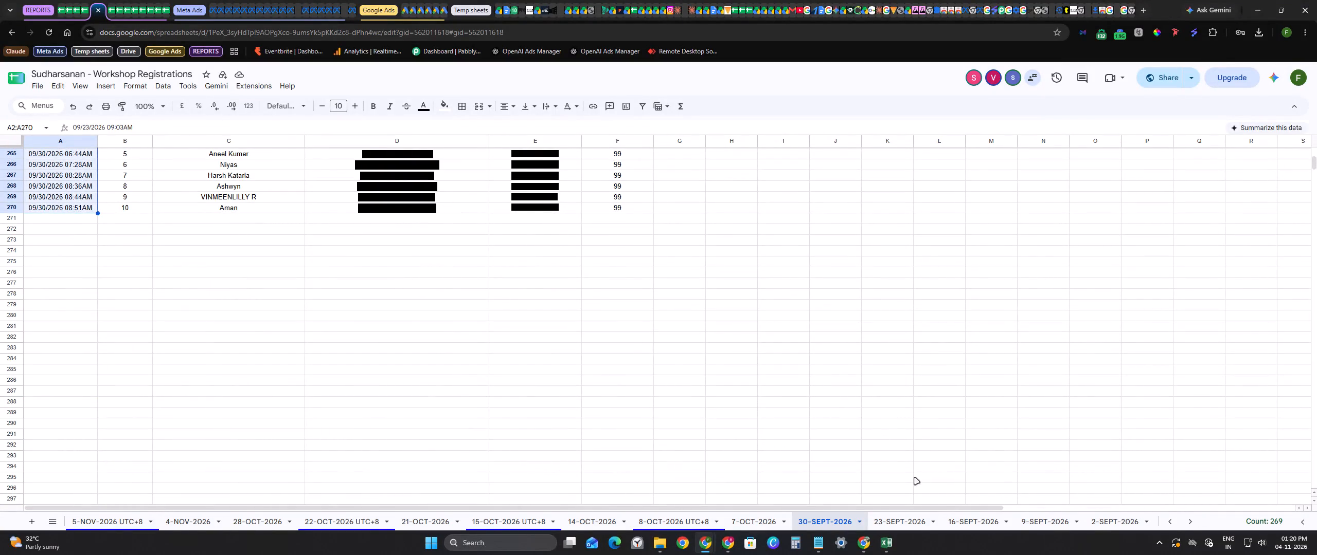
Count the remaining September registrations on the 7-OCT-2026 sheet by selecting only its 09/30/2026 dates, and check where October begins.
click(757, 521)
drag(66, 163, 66, 192)
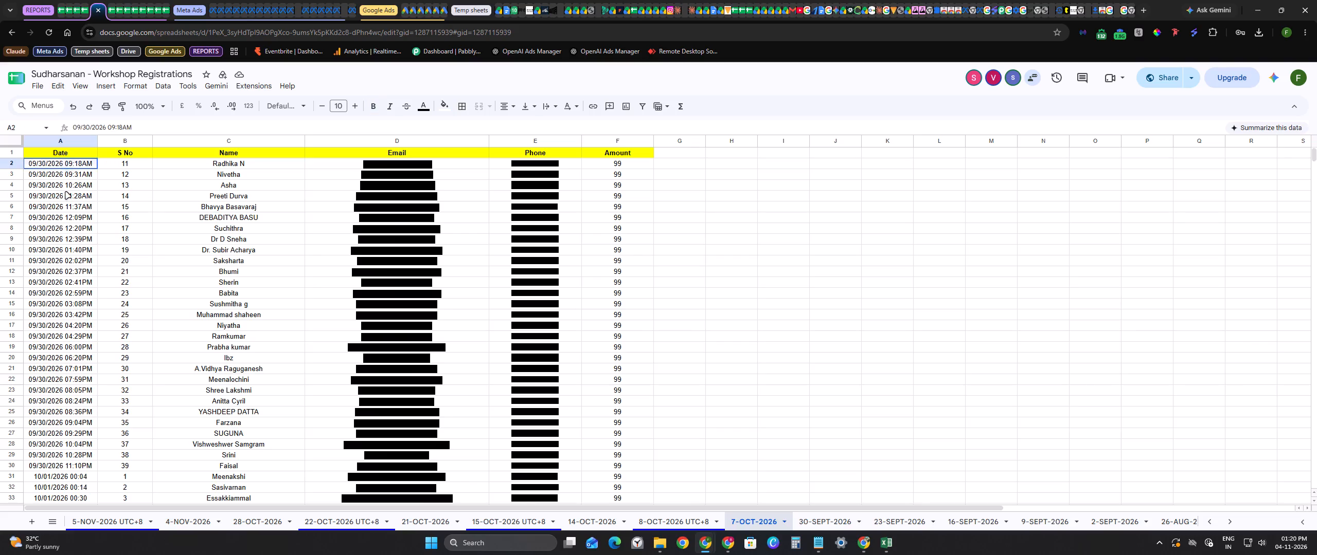
drag(66, 192, 63, 468)
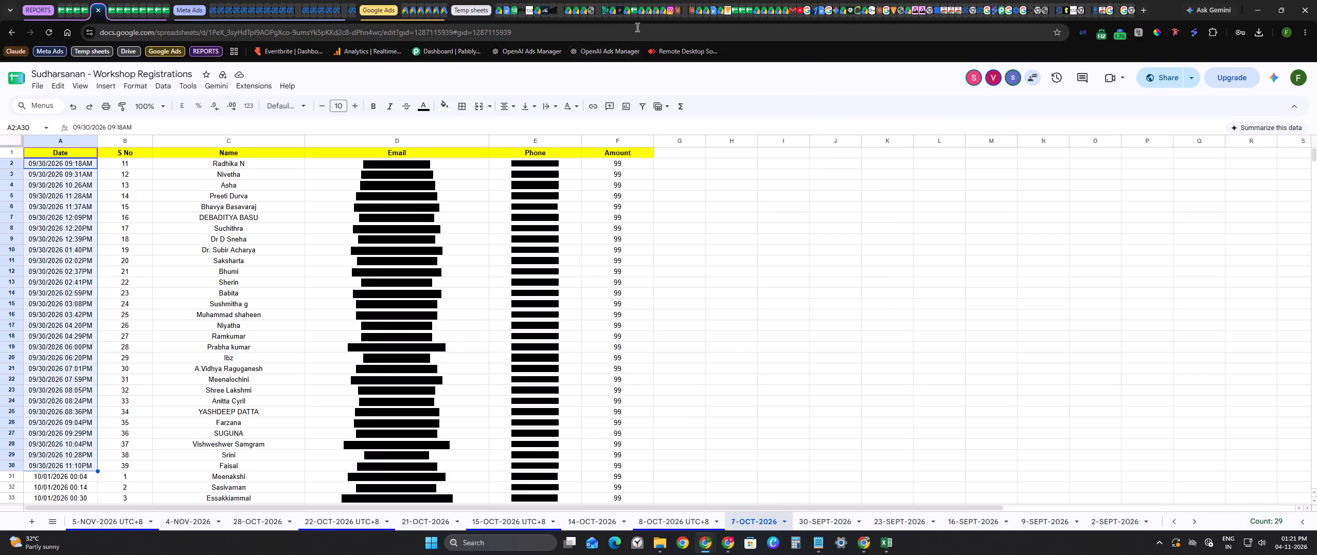
key(alt+Tab)
key(alt+Tab)
scroll(359, 302, down, 5)
scroll(59, 301, up, 2)
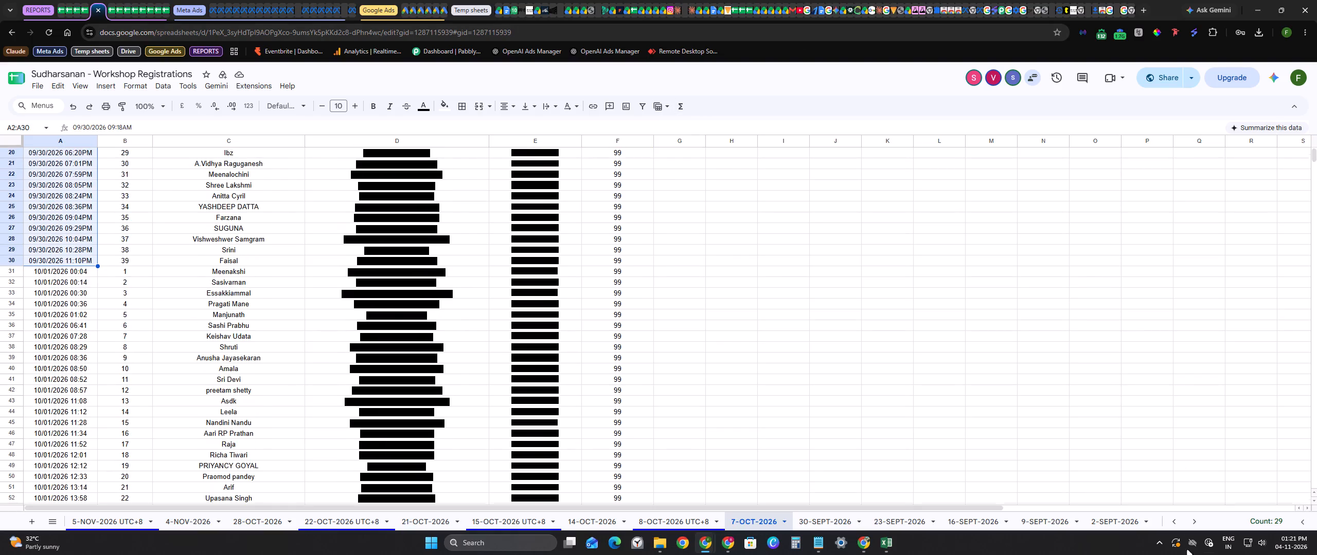
Check the 26-AUG-2026 sheet for any September registrations, and return to the 2-SEPT-2026 sheet to recheck its selected September dates.
click(1120, 528)
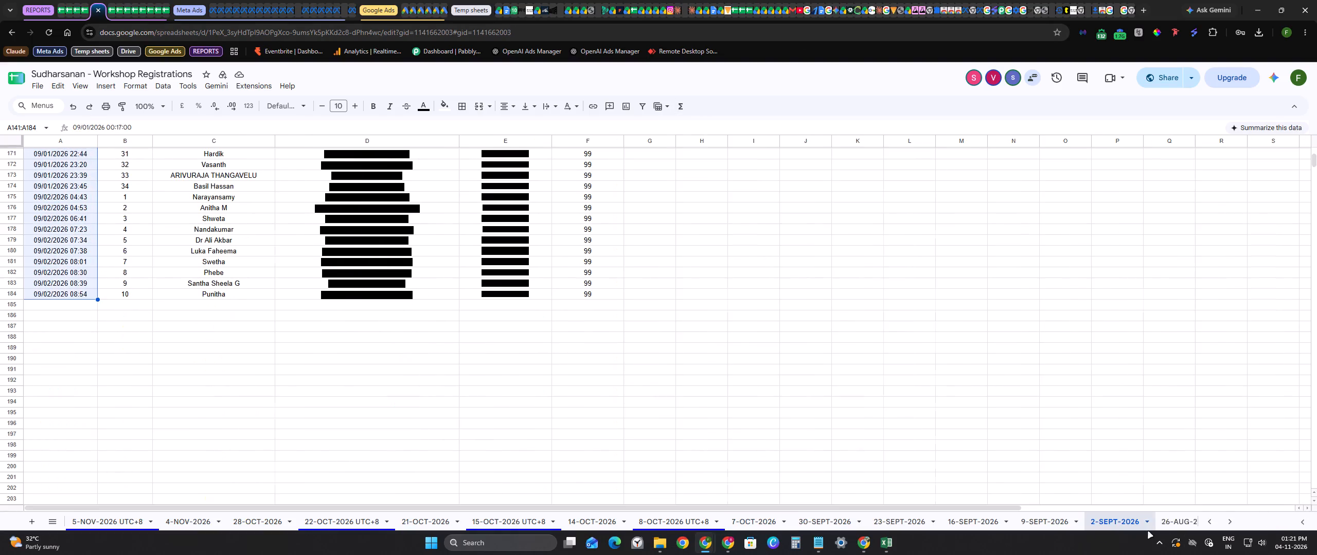
click(1169, 519)
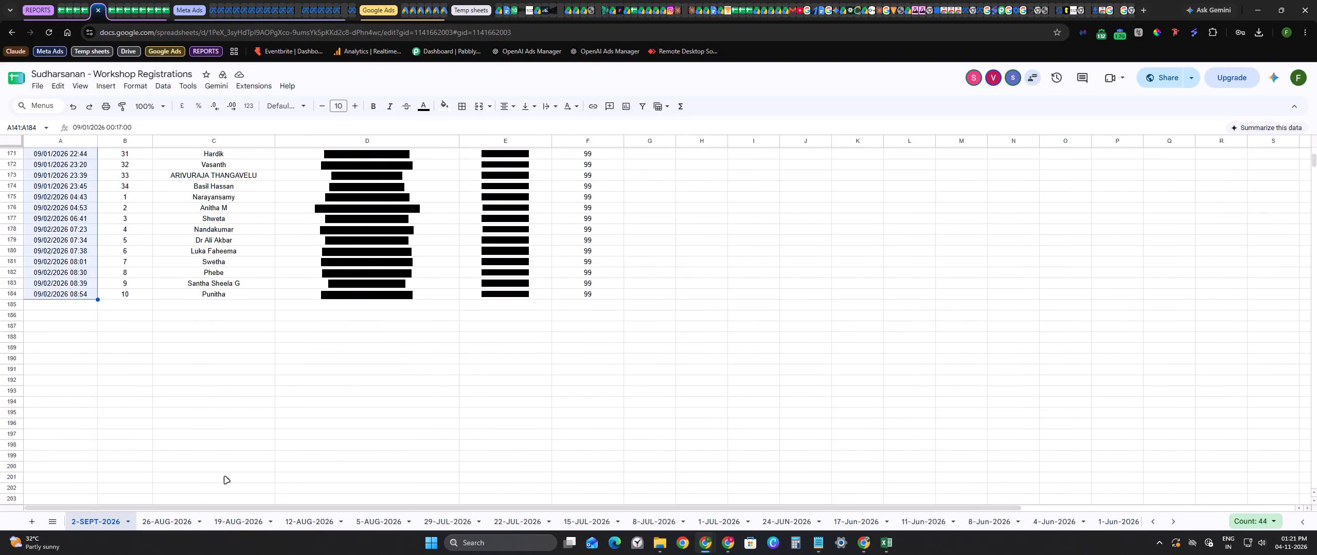
click(156, 521)
scroll(81, 298, down, 11)
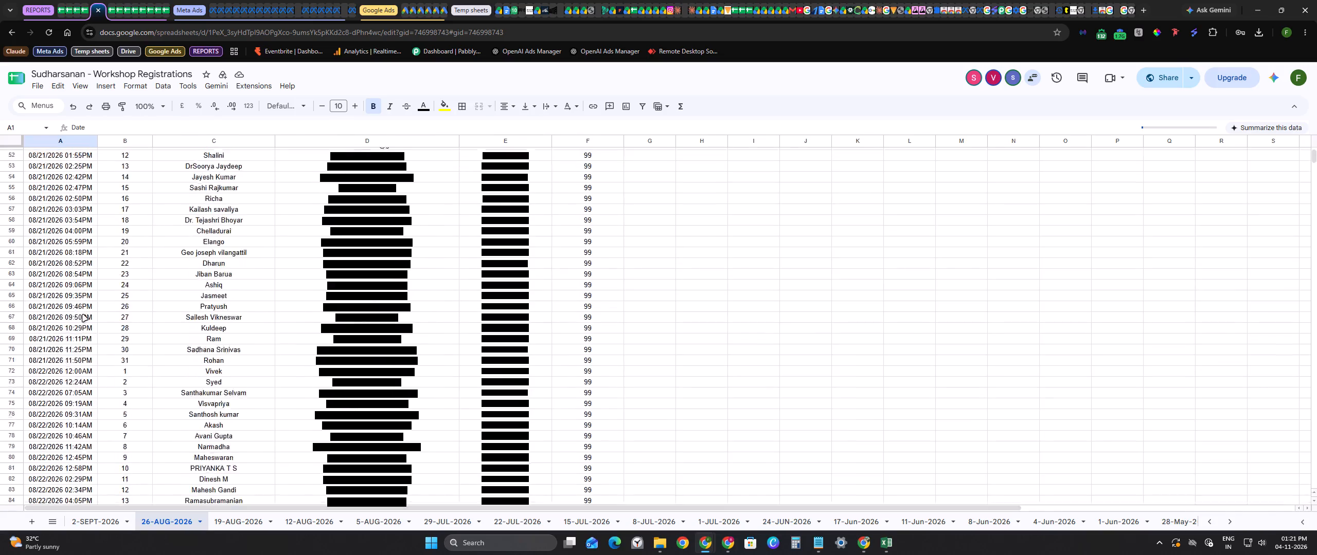
scroll(83, 315, down, 20)
scroll(83, 315, down, 3)
scroll(83, 331, up, 4)
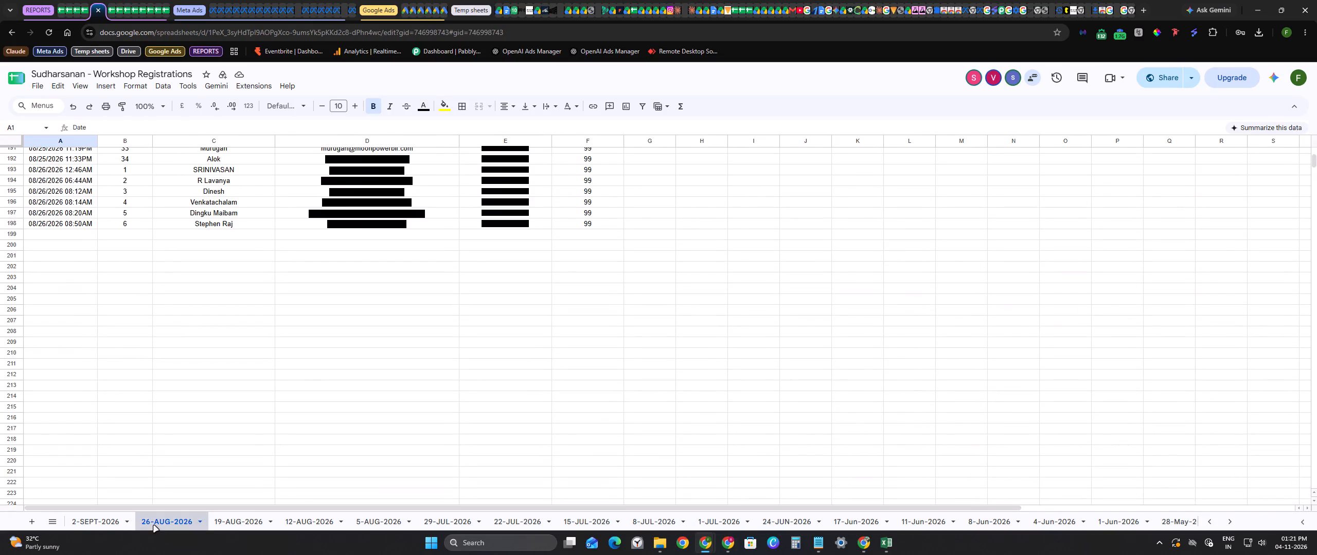
click(86, 526)
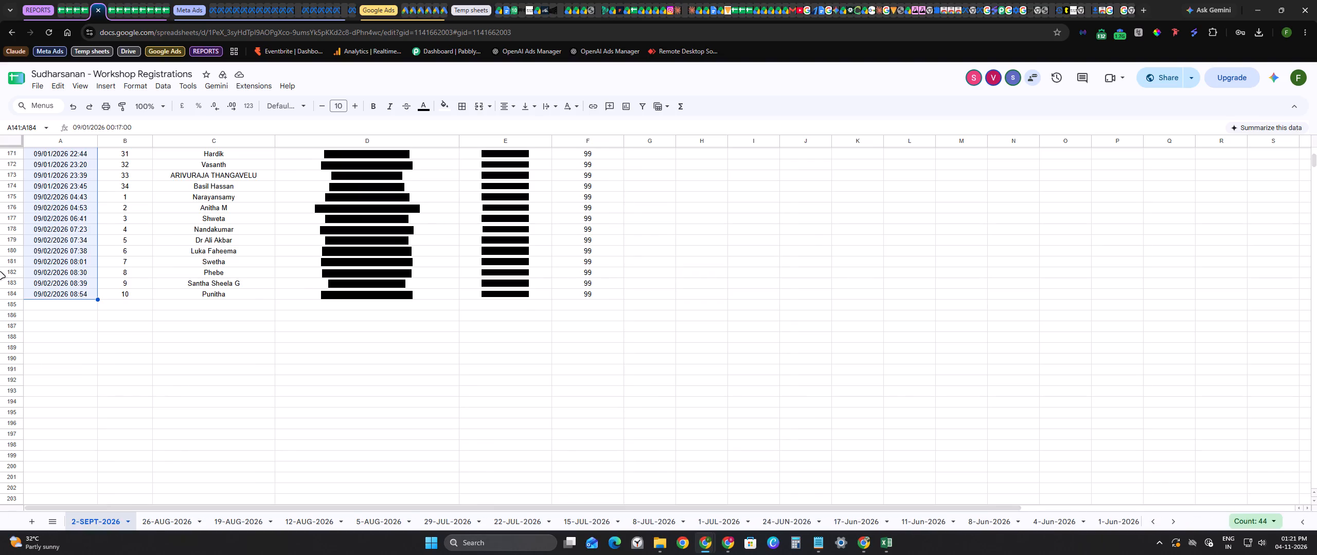
scroll(131, 319, up, 13)
scroll(131, 319, down, 8)
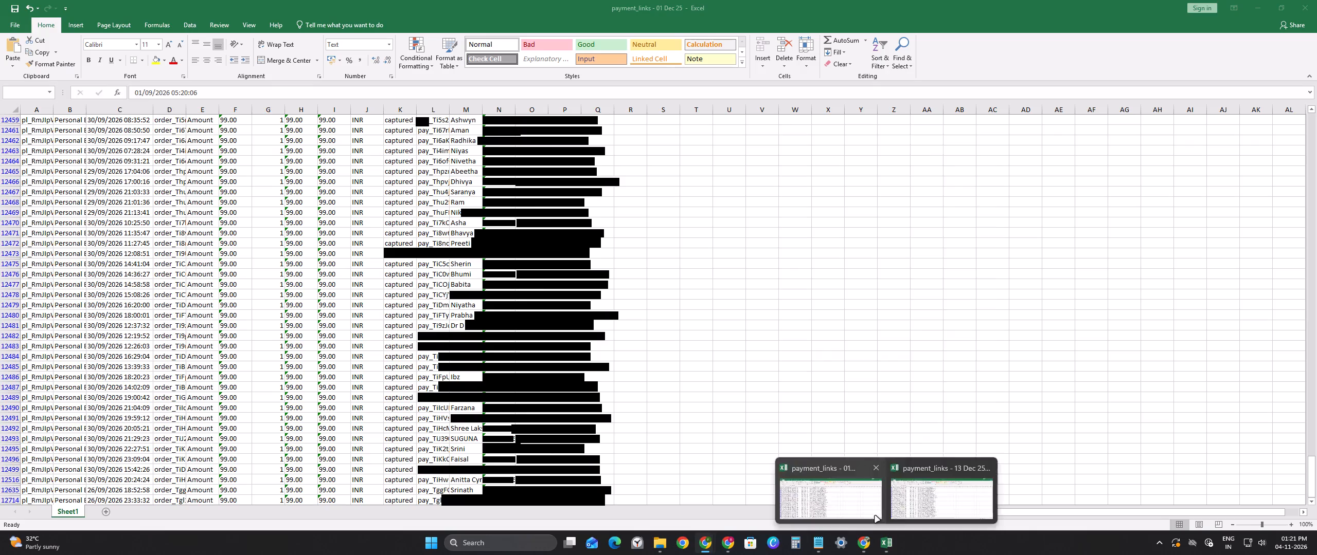
Switch to the payment_links - 01 Dec 25 workbook and examine the filtered September 2026 payments, starting from the 01/09/2026 entries.
click(875, 516)
scroll(173, 160, up, 2)
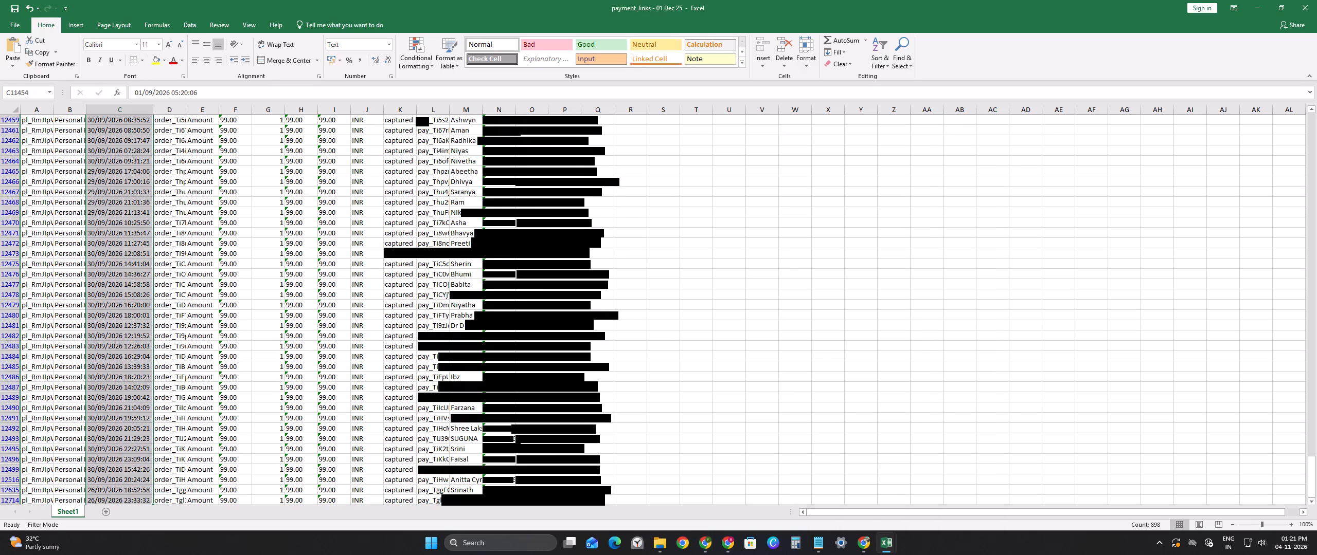
scroll(173, 160, up, 20)
scroll(173, 160, up, 20)
scroll(173, 160, up, 3)
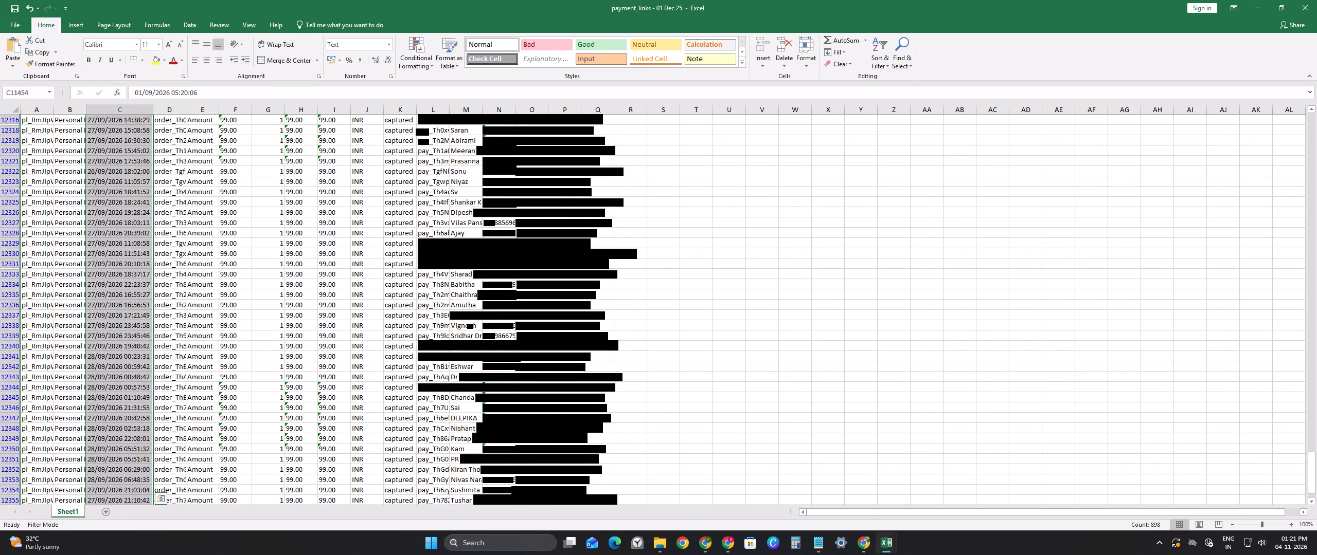
scroll(186, 134, up, 20)
scroll(186, 134, up, 20)
scroll(186, 134, up, 3)
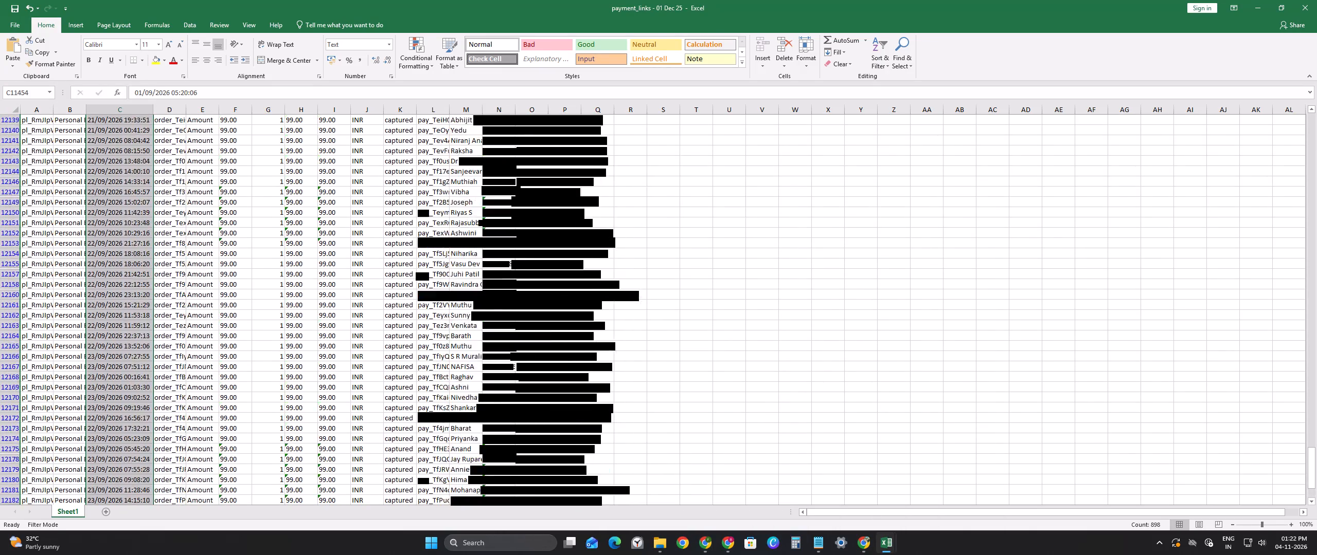
scroll(106, 144, up, 20)
scroll(106, 144, up, 20)
scroll(106, 144, up, 3)
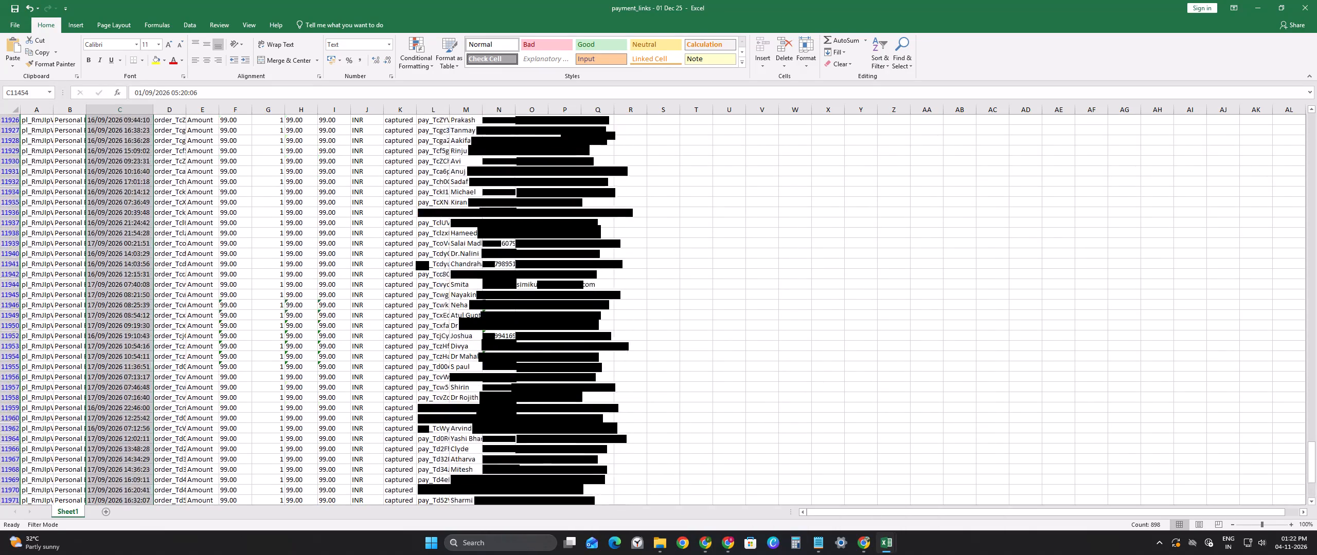
scroll(106, 144, up, 6)
drag(1312, 463, 1316, 401)
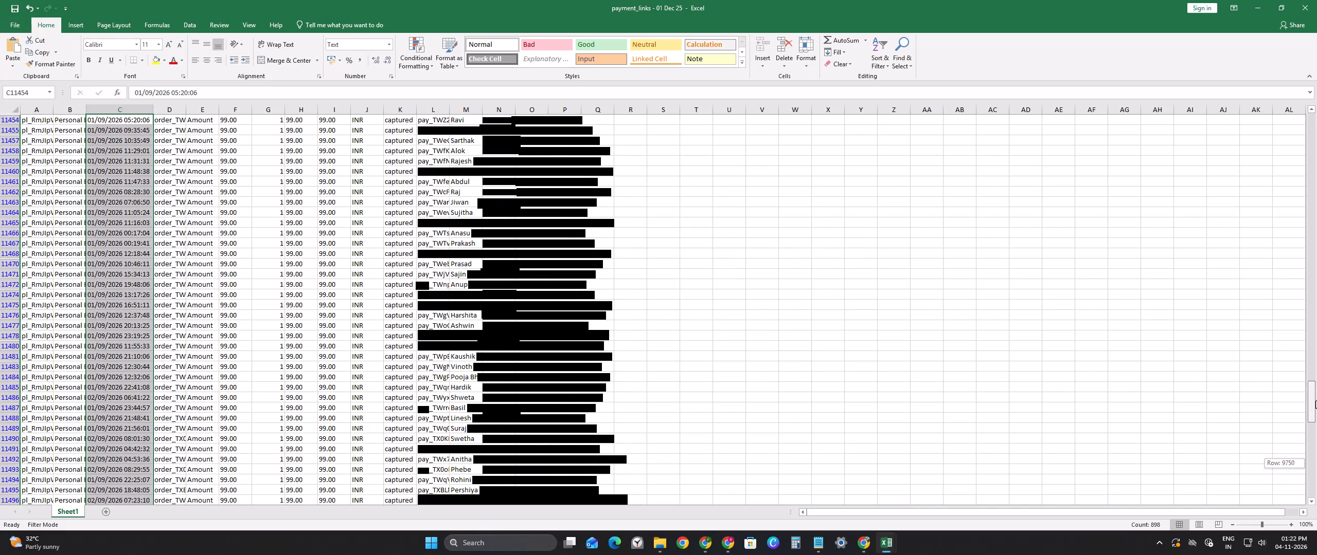
drag(1316, 401, 1316, 119)
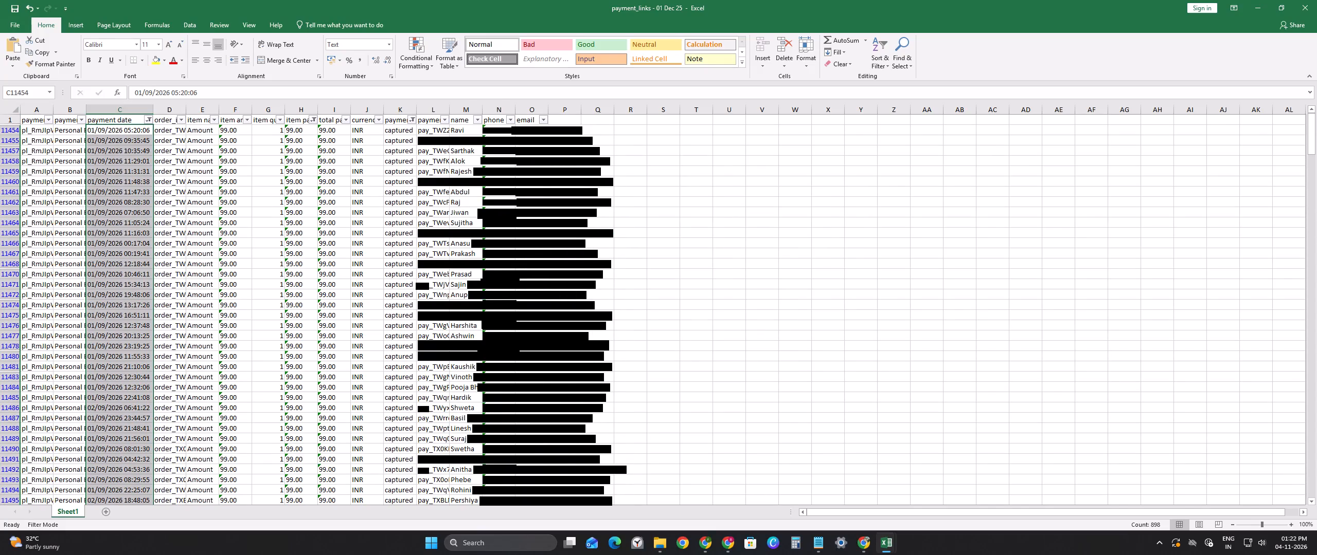
click(34, 130)
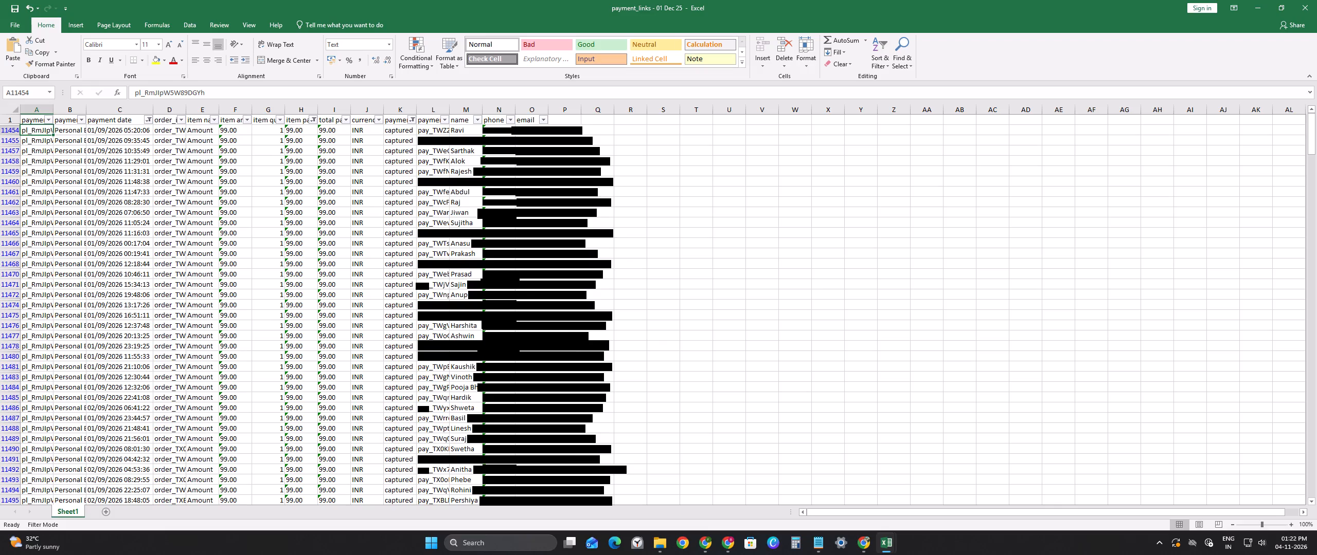
scroll(225, 402, down, 9)
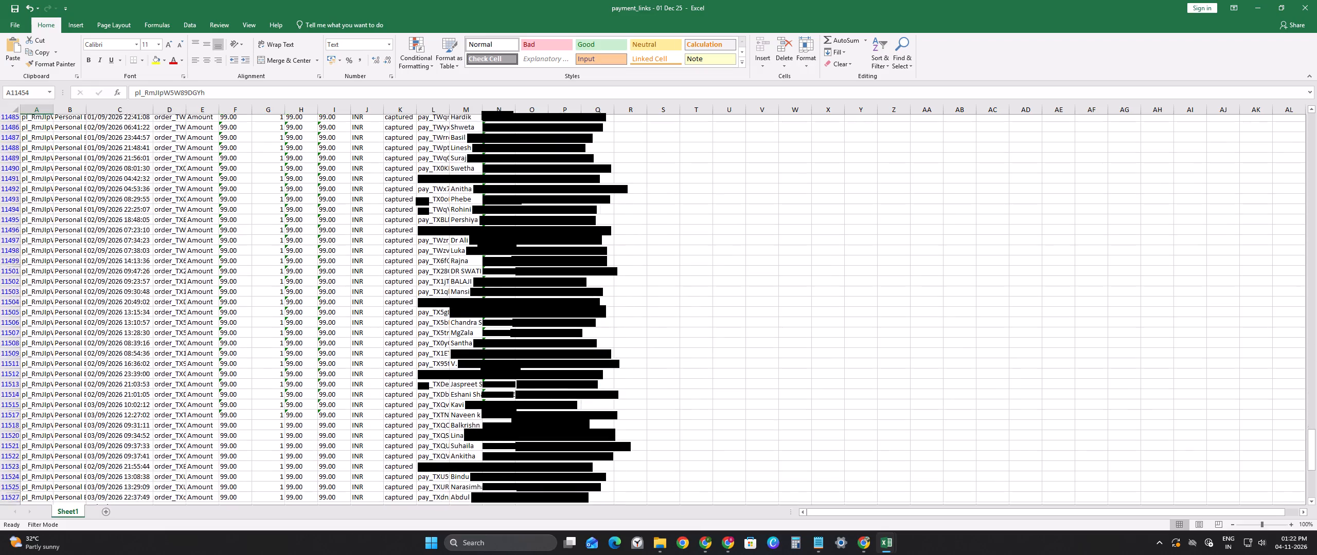
scroll(225, 393, down, 2)
scroll(225, 393, up, 6)
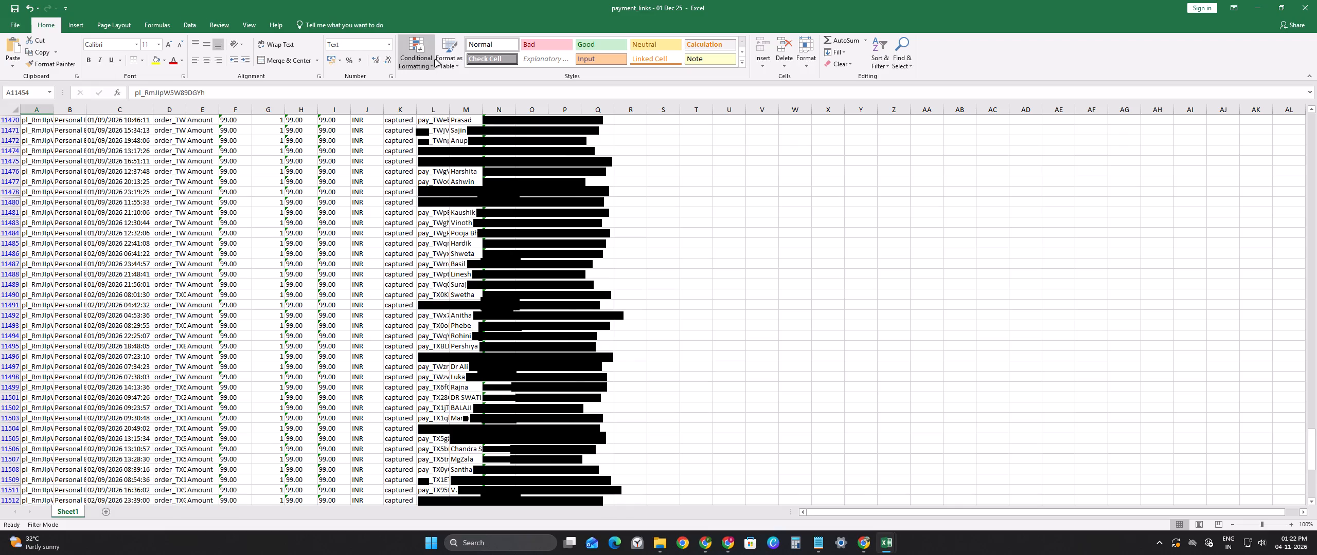
Switch to the Sudharsanan ROAS Report spreadsheet and add a new blank sheet to it.
key(alt+Tab)
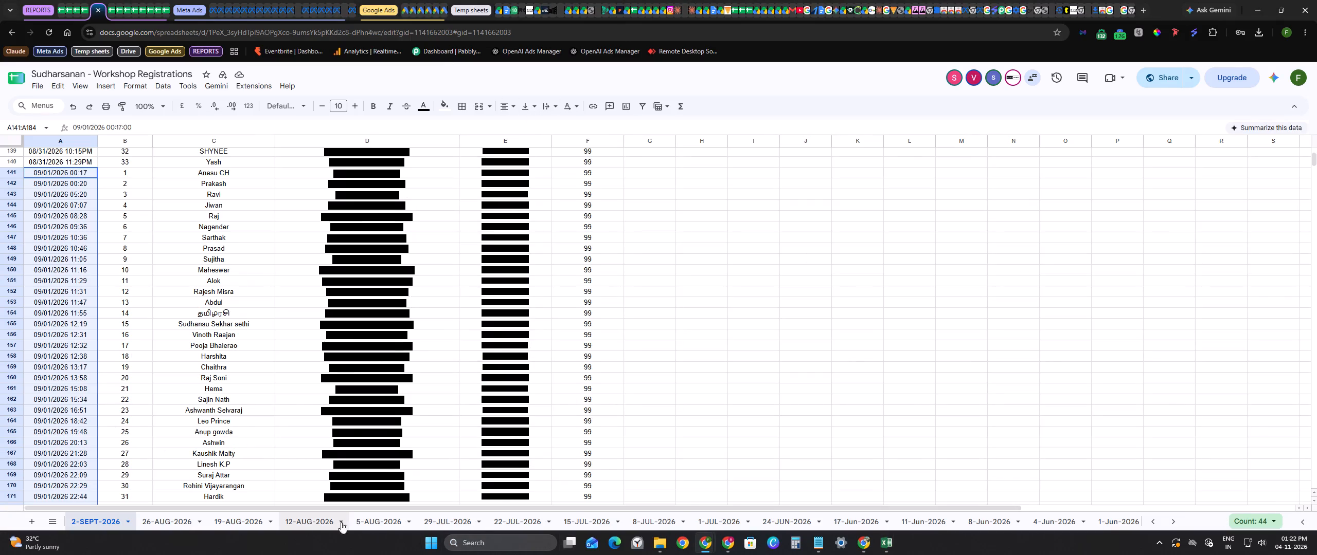
key(alt+Tab)
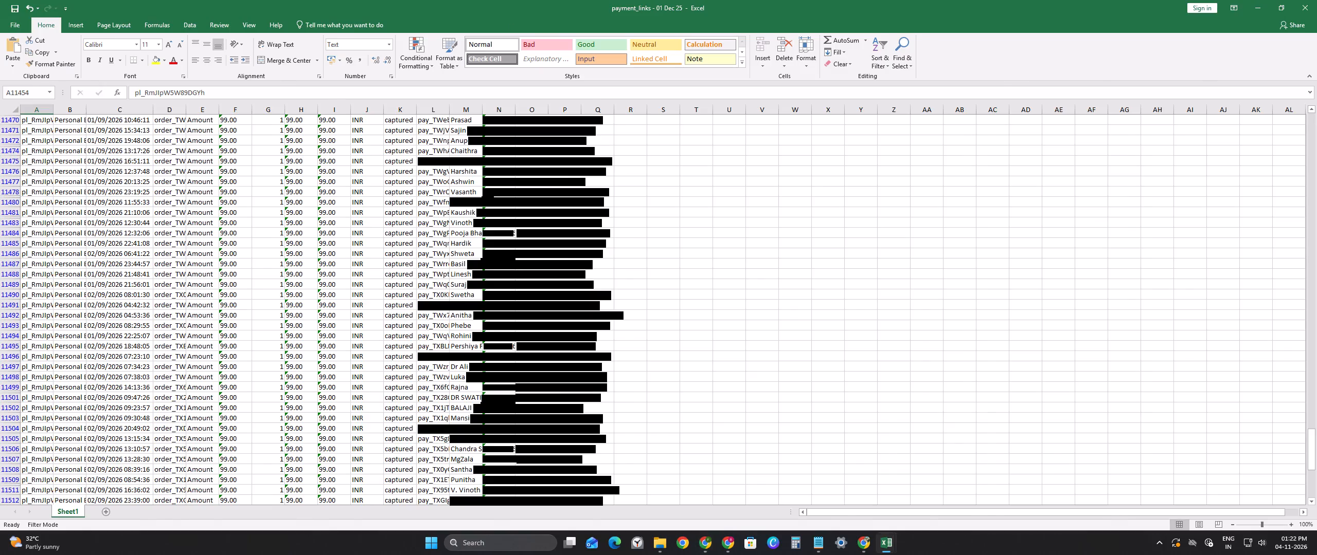
key(alt+Tab)
key(alt+Tab)
key(alt+Tab)
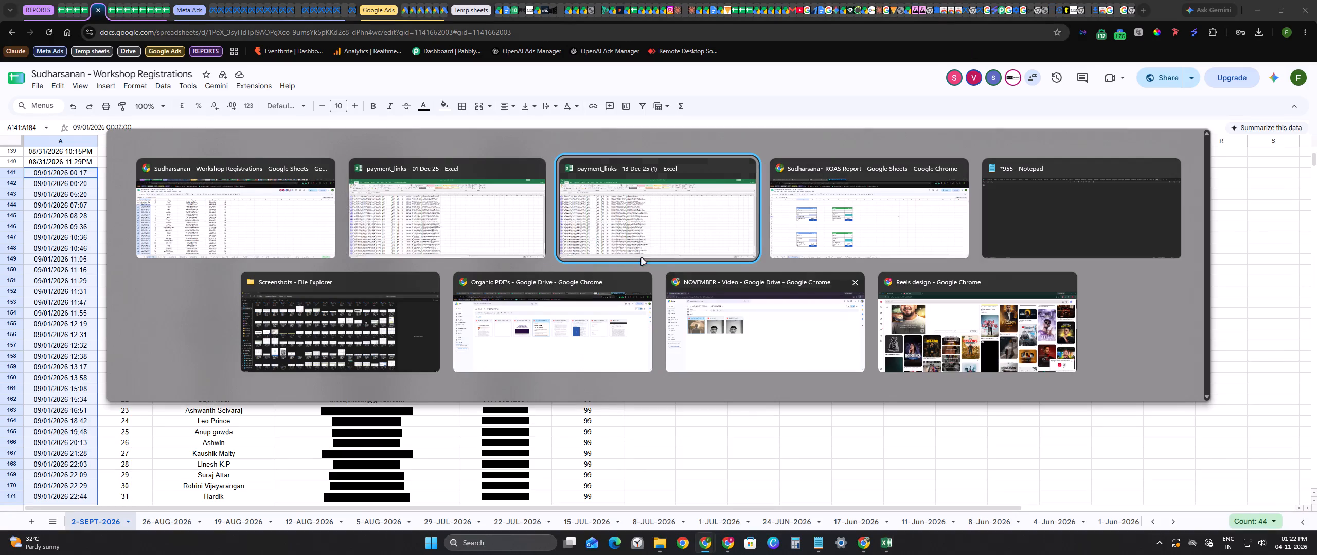
key(alt+Tab)
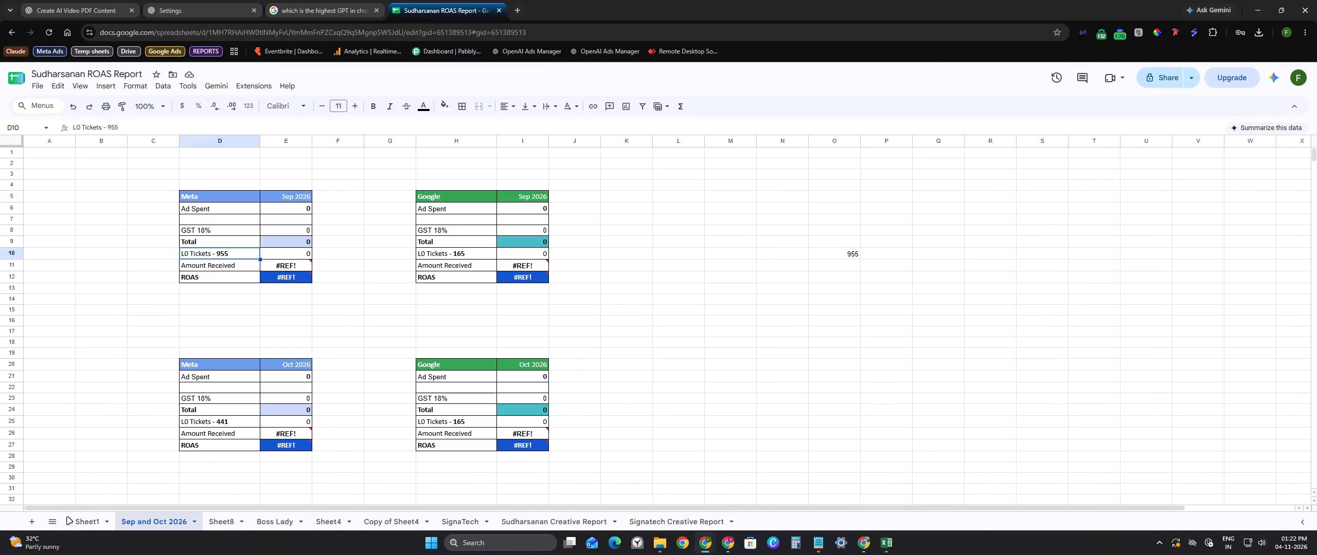
click(34, 522)
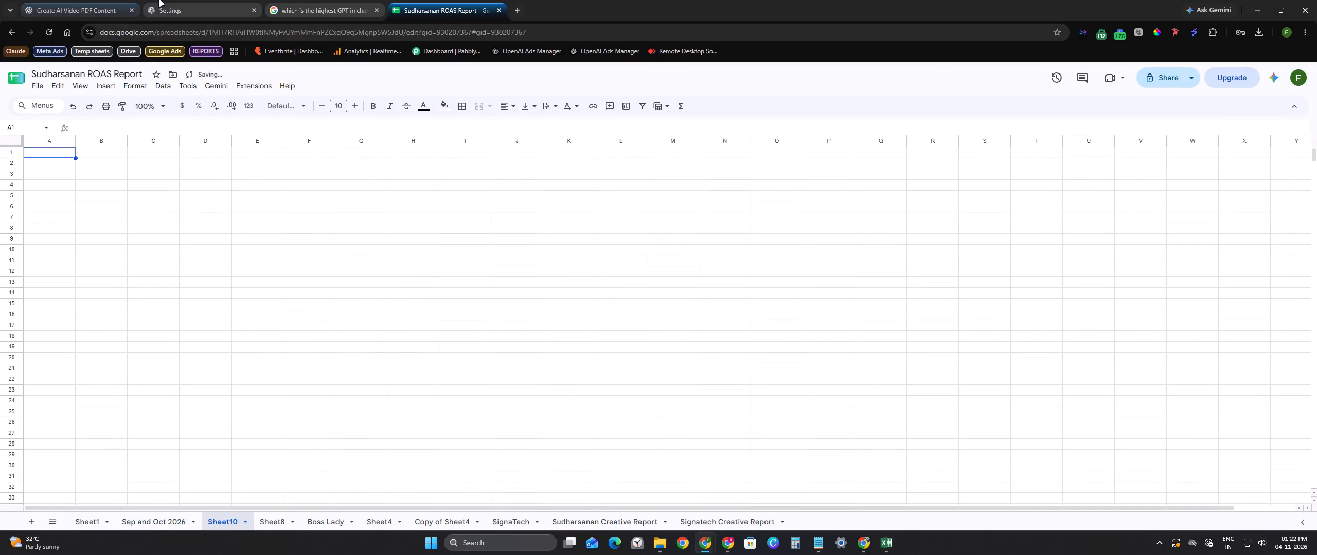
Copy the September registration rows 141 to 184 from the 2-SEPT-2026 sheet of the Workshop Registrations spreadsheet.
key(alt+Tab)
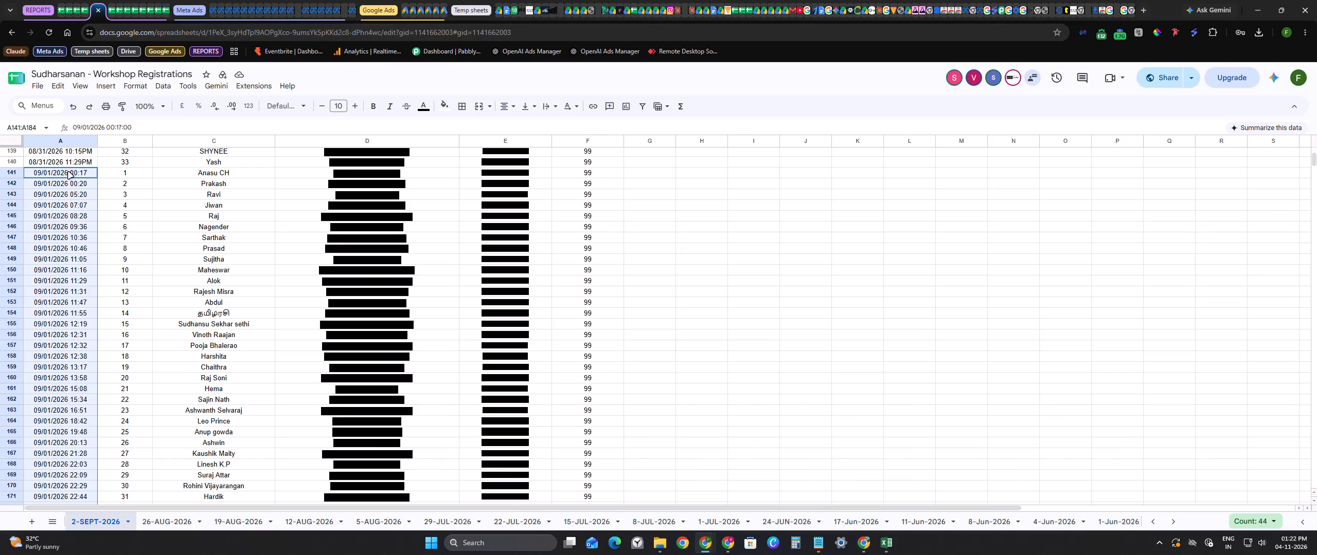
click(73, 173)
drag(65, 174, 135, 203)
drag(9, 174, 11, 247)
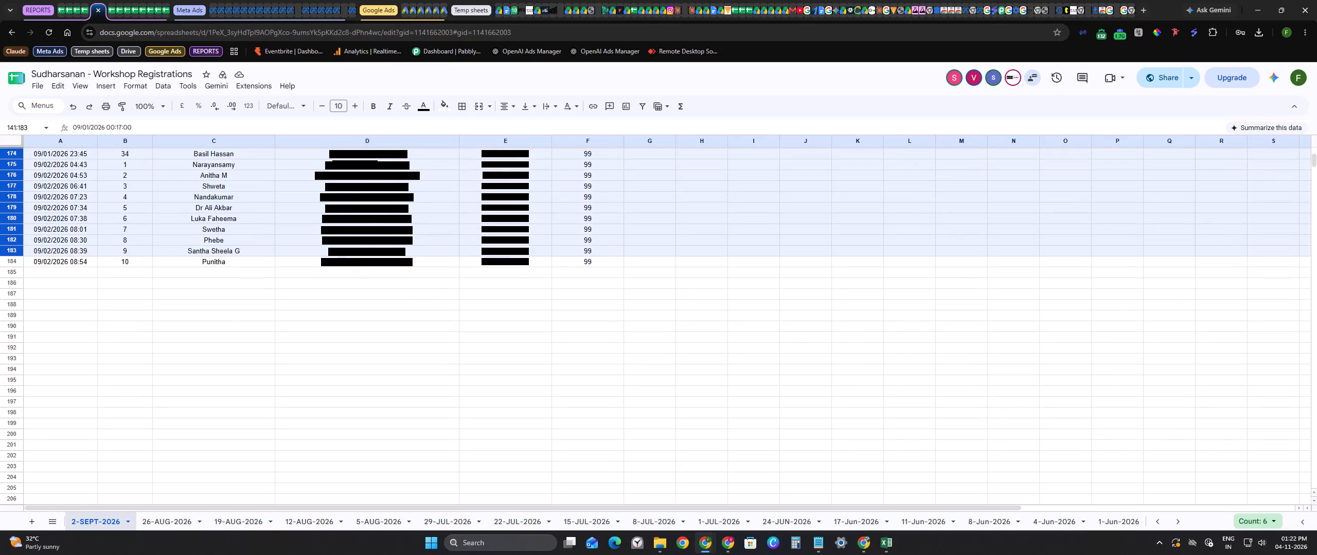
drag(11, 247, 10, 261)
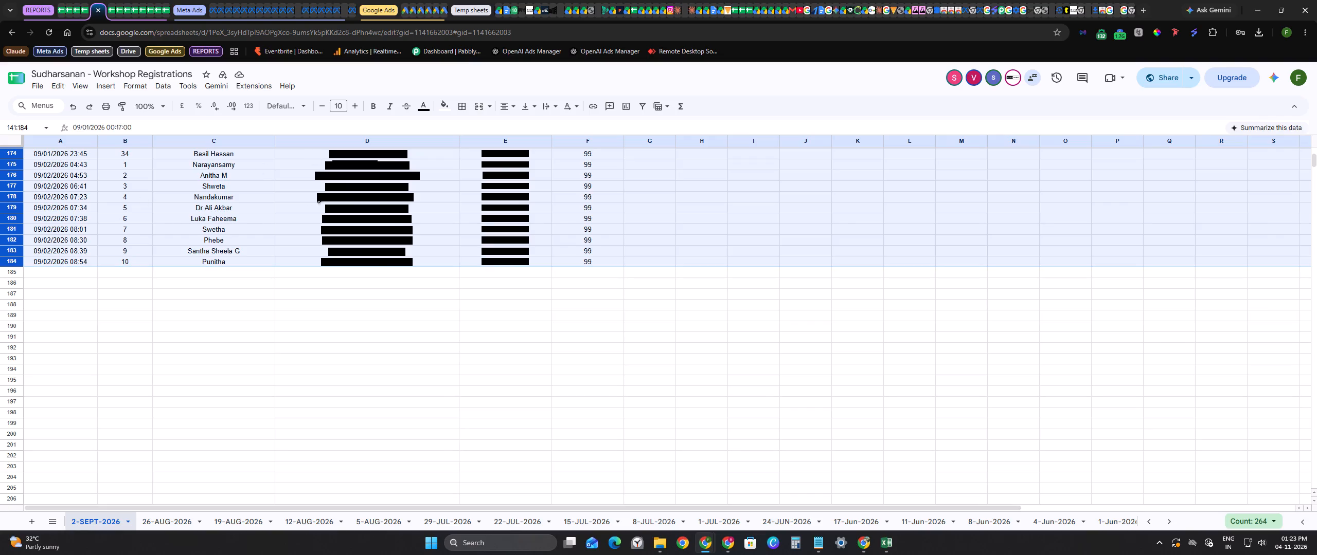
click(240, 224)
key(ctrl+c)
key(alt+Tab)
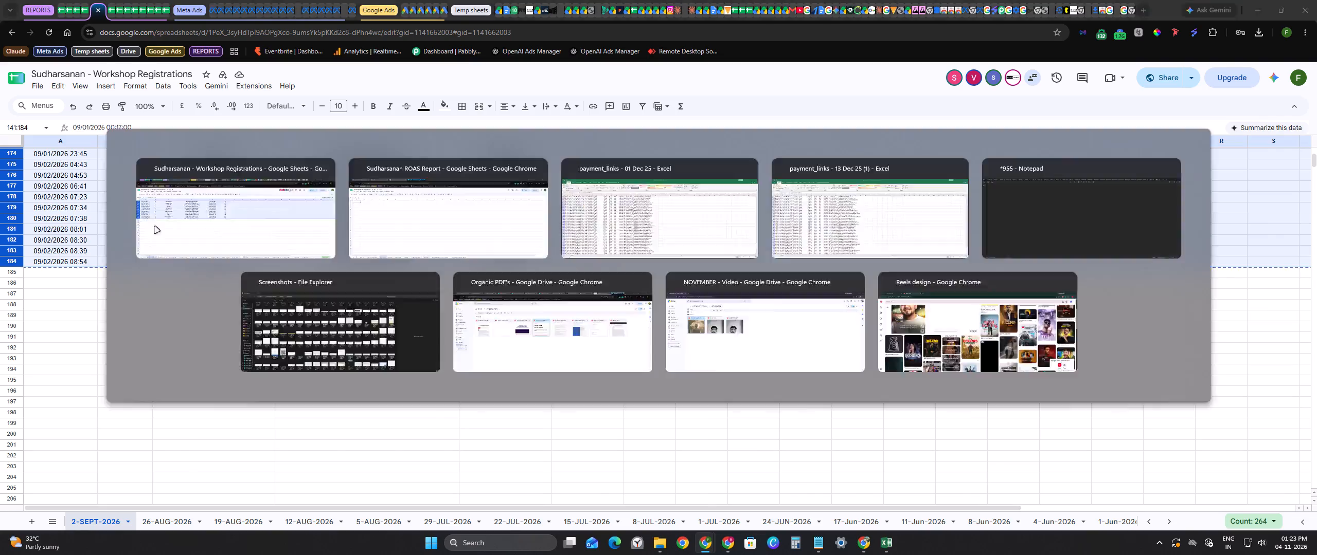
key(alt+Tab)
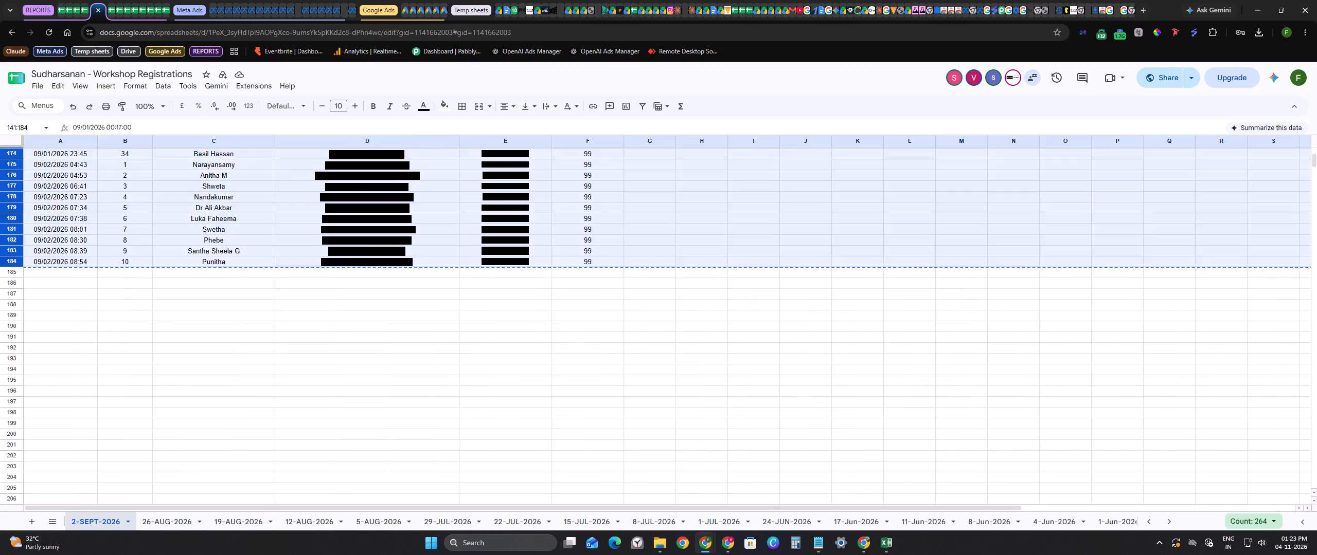
Copy the header row of the 2-SEPT-2026 sheet into row 1 of the new blank sheet in the ROAS Report.
scroll(23, 164, up, 20)
scroll(23, 164, up, 17)
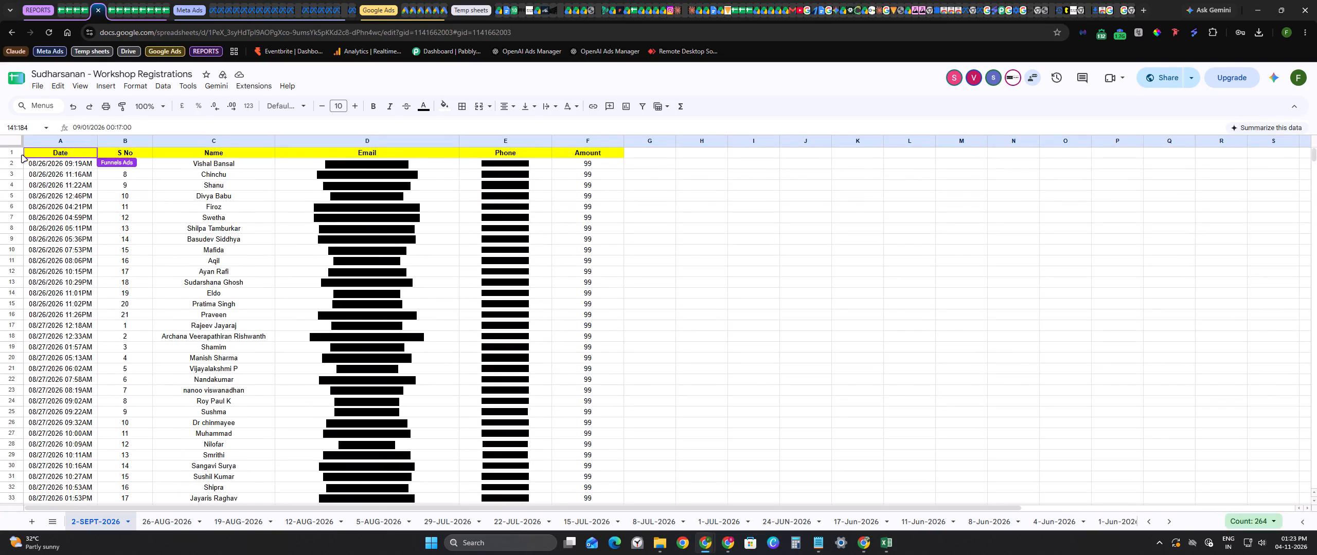
double_click(17, 154)
key(ctrl+c)
key(alt+Tab)
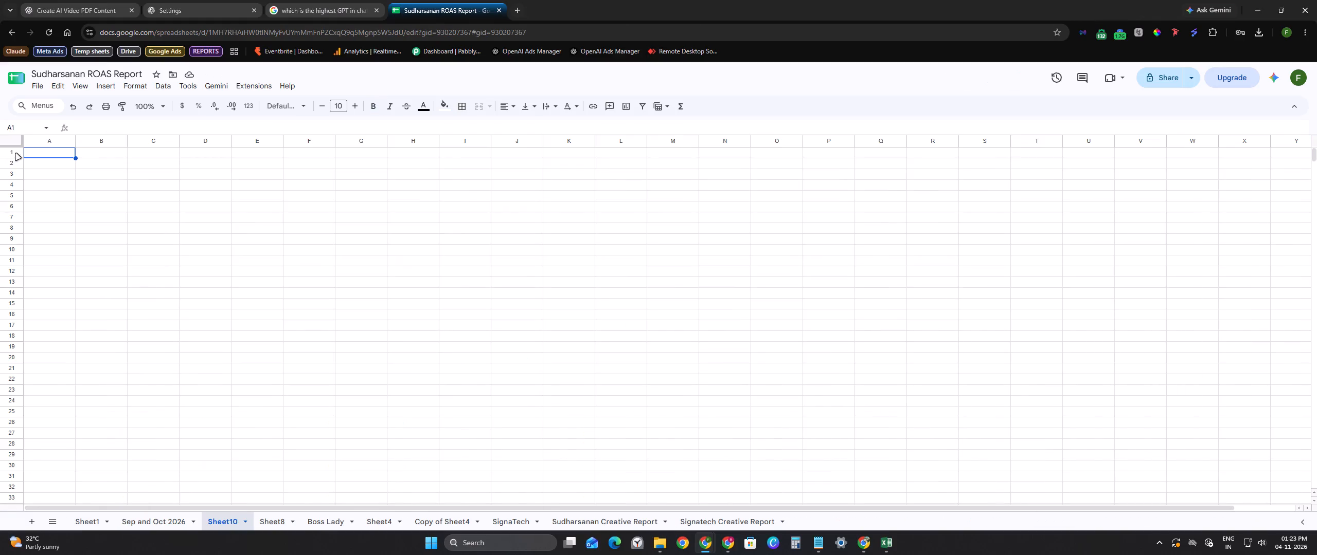
click(16, 154)
drag(40, 196, 54, 224)
key(ctrl+v)
Copy September rows 141 to 184 of the 2-SEPT-2026 sheet and paste them below the header in the ROAS Report's new sheet, starting at row 2.
key(alt+Tab)
click(117, 245)
scroll(119, 252, down, 2)
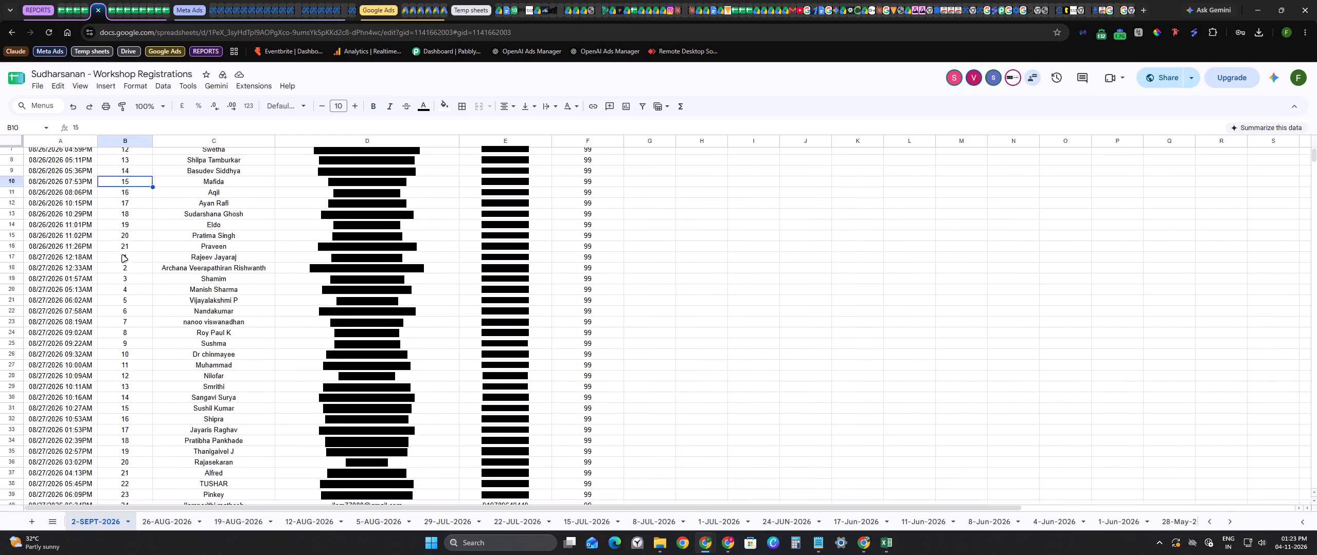
scroll(122, 255, down, 20)
scroll(122, 255, down, 1)
scroll(63, 168, up, 2)
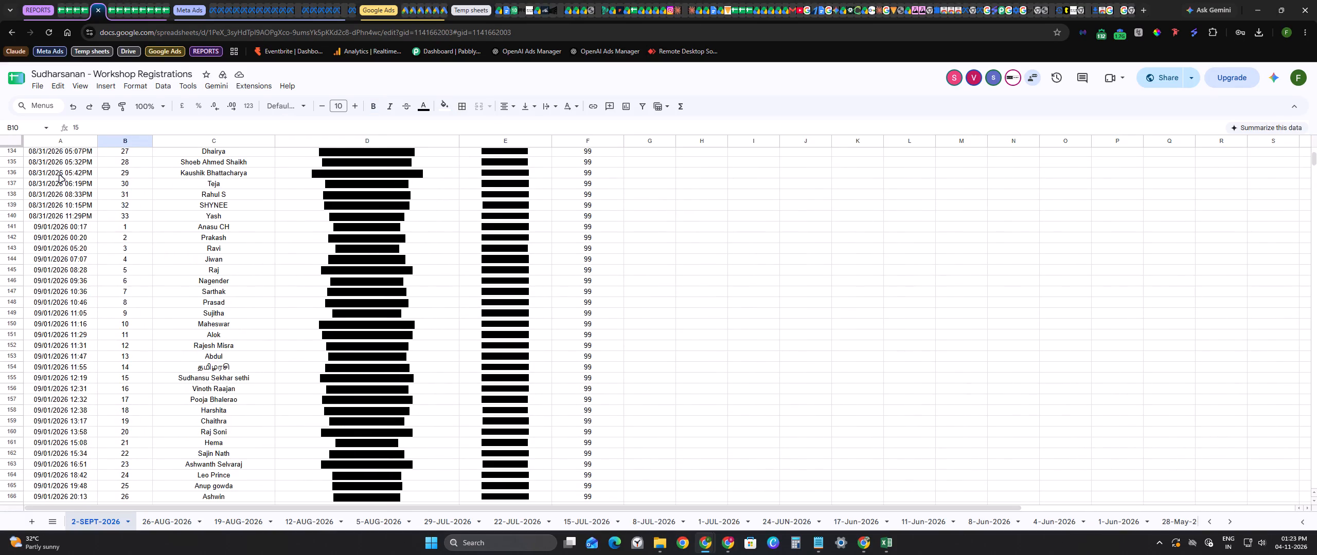
click(15, 229)
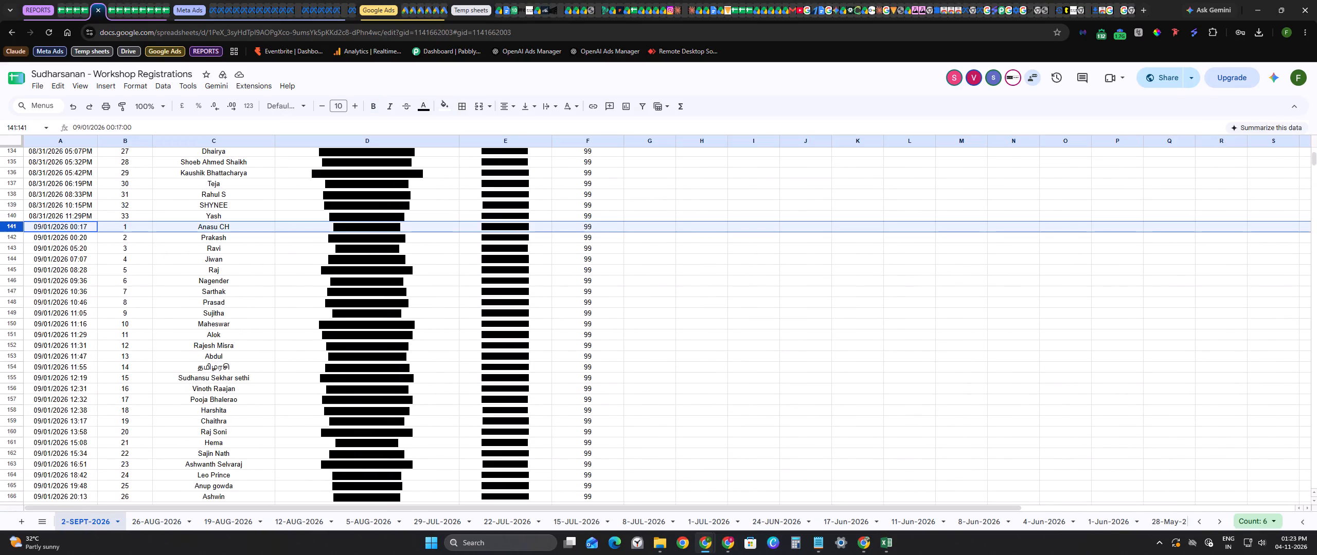
key(ctrl+shift+Down)
scroll(45, 287, down, 2)
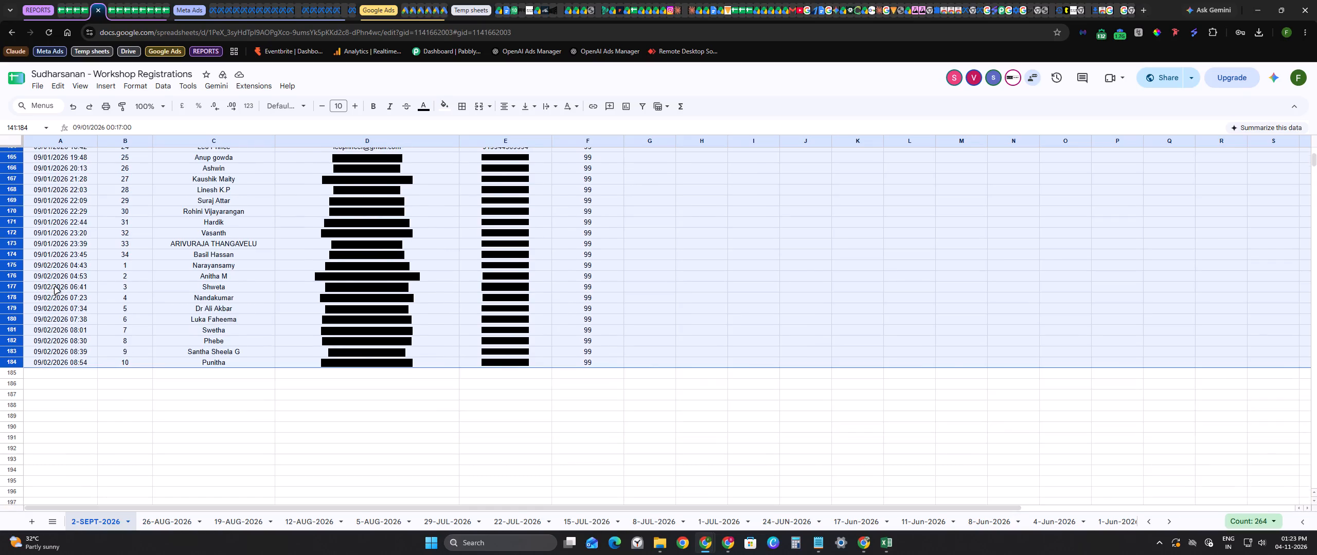
drag(56, 289, 58, 296)
key(ctrl+c)
key(alt+Tab)
click(59, 161)
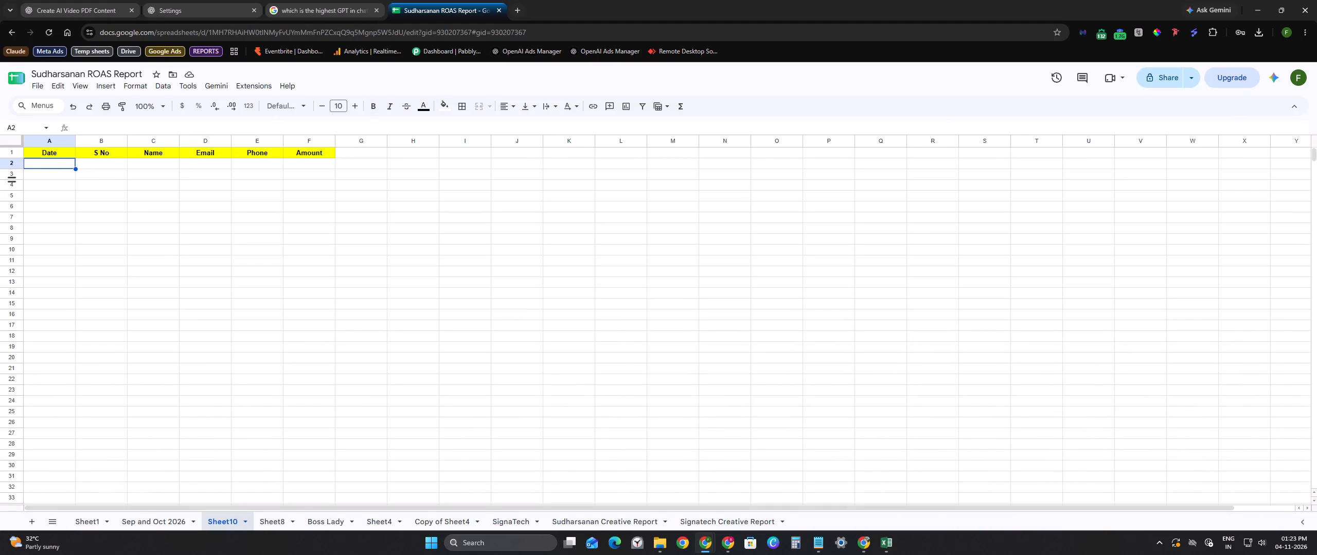
click(5, 206)
key(ctrl+v)
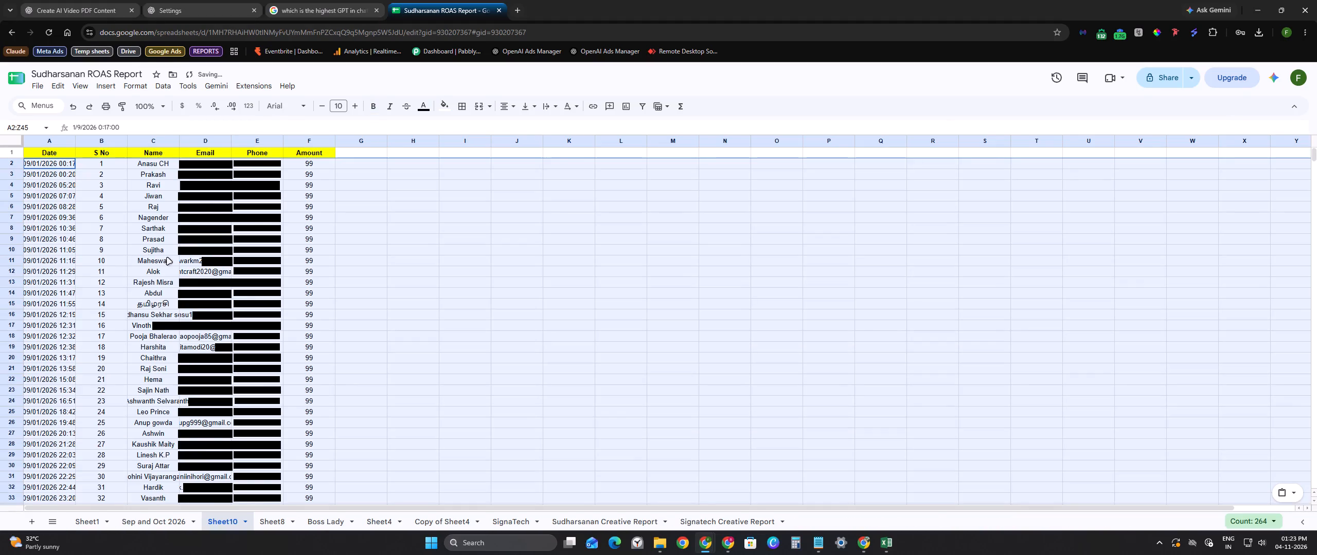
scroll(212, 267, down, 6)
Copy registration rows 2 to 190 from the 9-SEPT-2026 sheet of the Workshop Registrations spreadsheet.
key(alt+Tab)
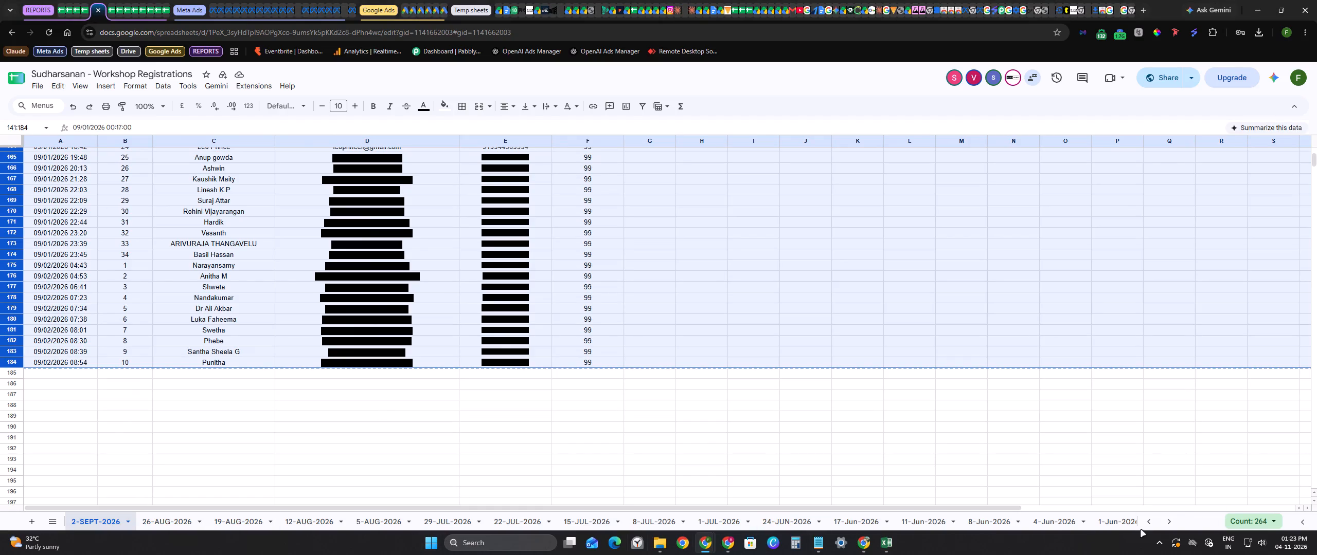
scroll(90, 522, up, 1)
scroll(90, 522, down, 1)
scroll(90, 522, up, 1)
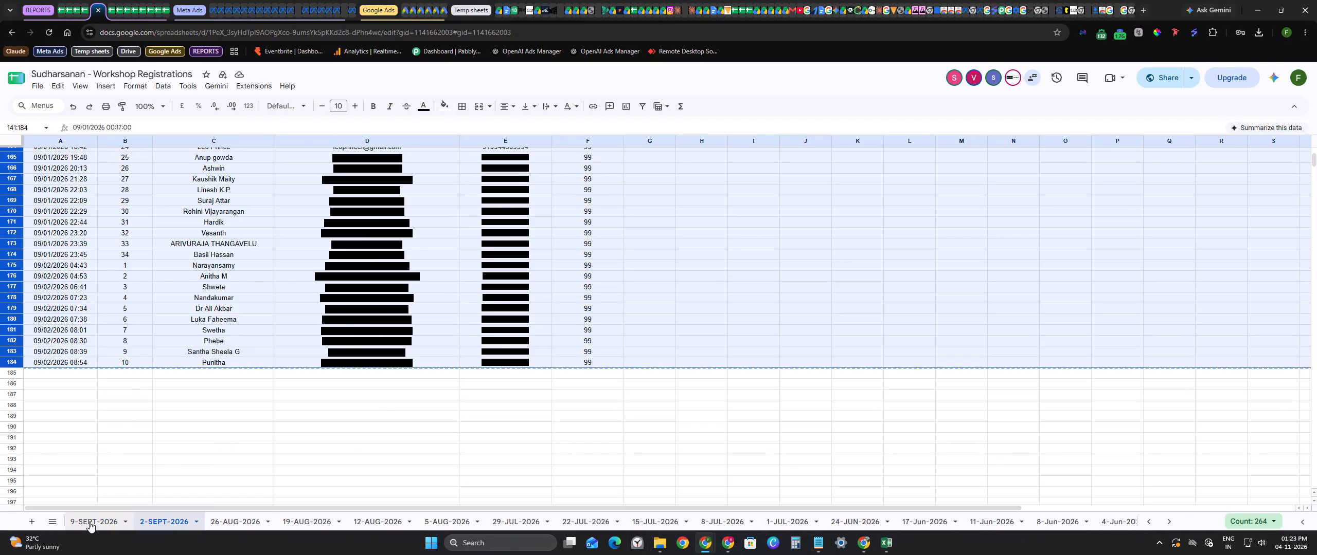
scroll(90, 522, up, 3)
scroll(188, 527, up, 1)
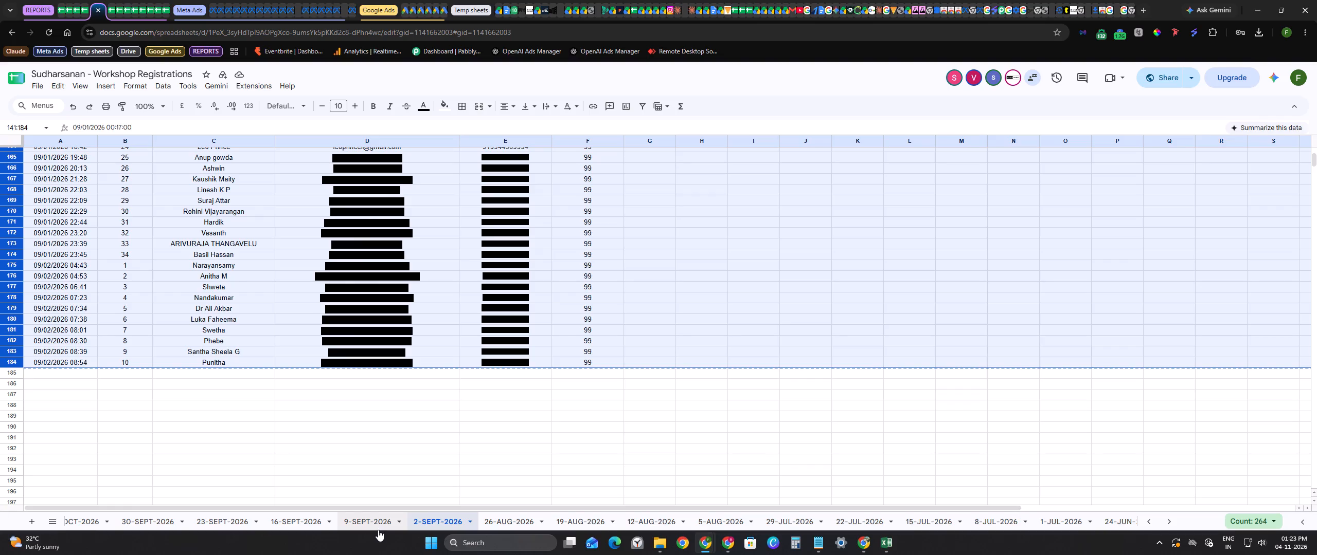
scroll(378, 530, up, 1)
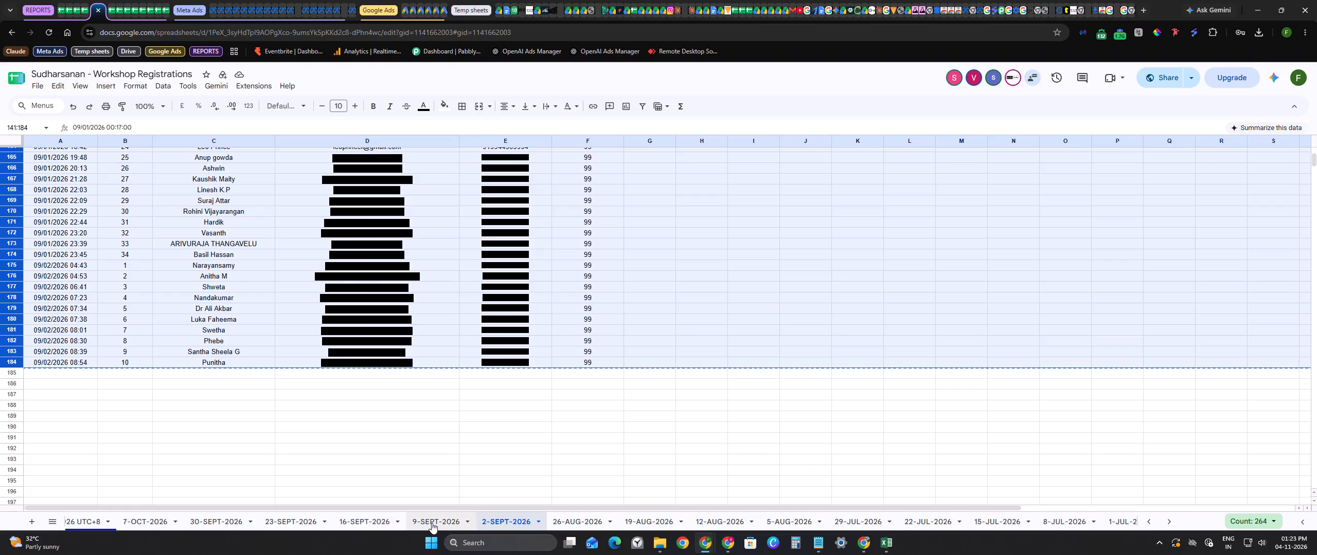
click(132, 519)
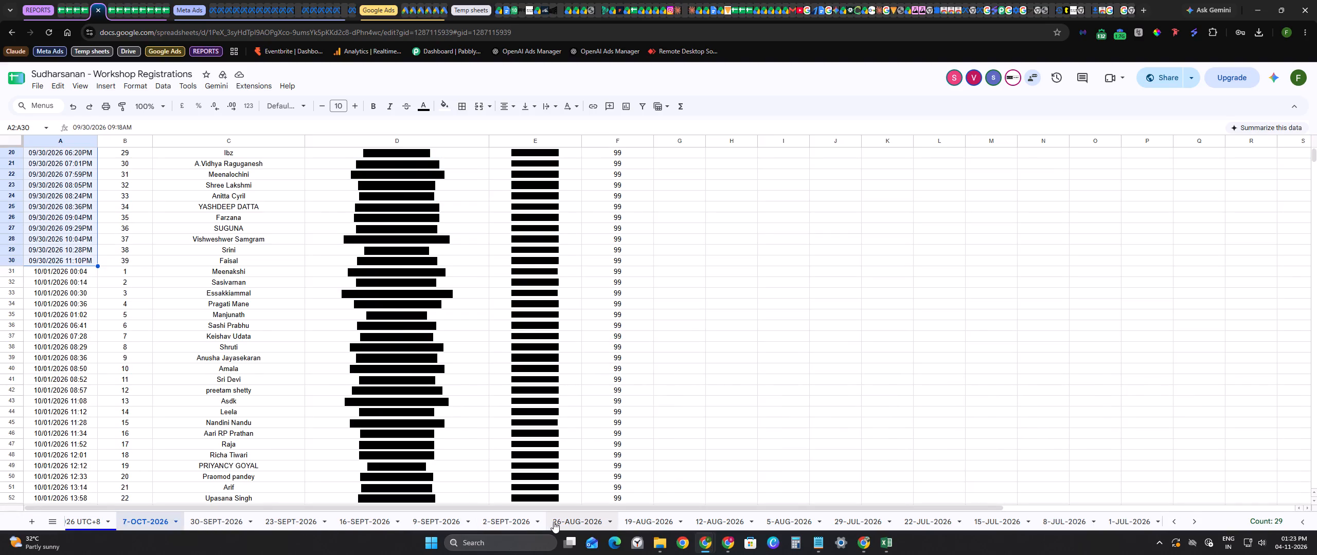
click(505, 522)
click(439, 524)
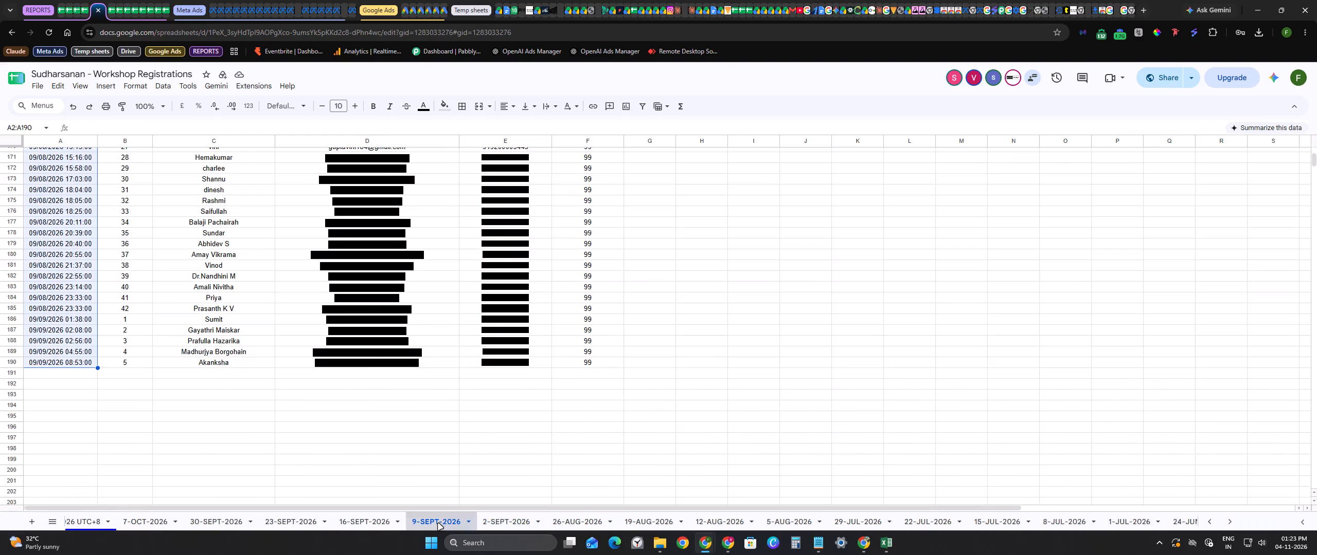
scroll(7, 169, up, 17)
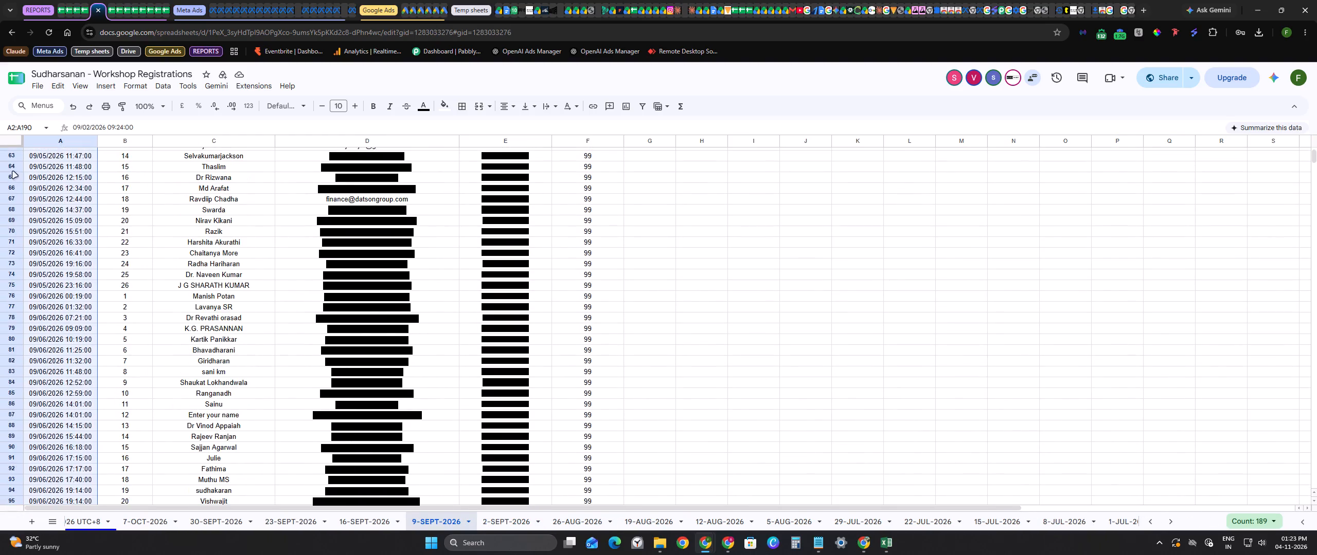
click(17, 158)
scroll(17, 158, up, 20)
scroll(17, 158, up, 5)
click(19, 160)
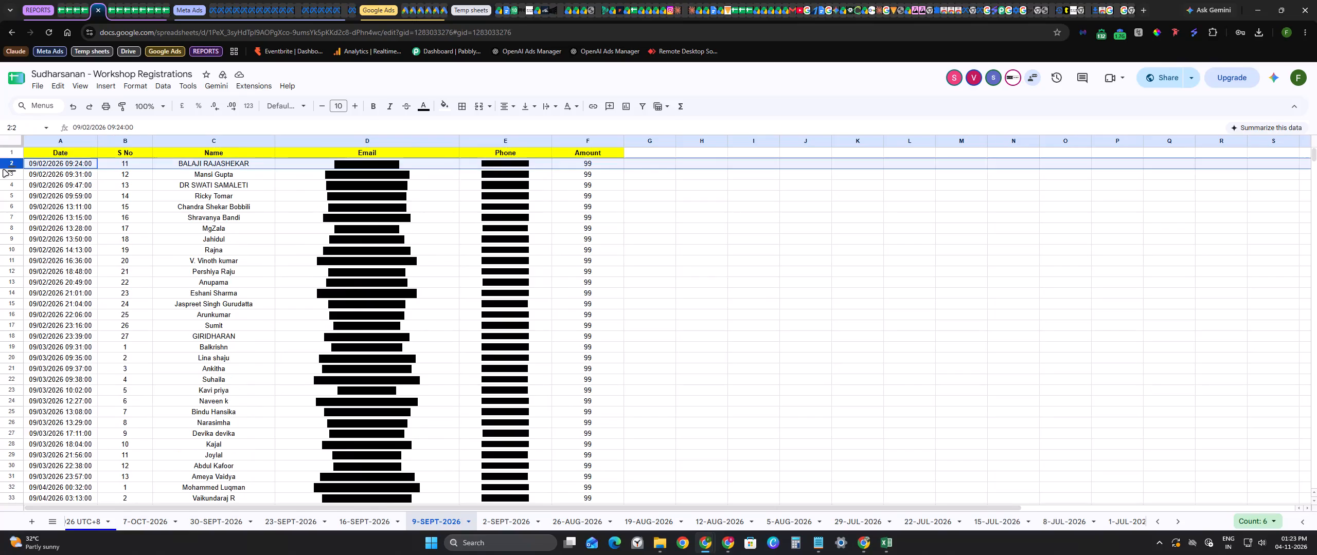
key(ctrl+shift+Down)
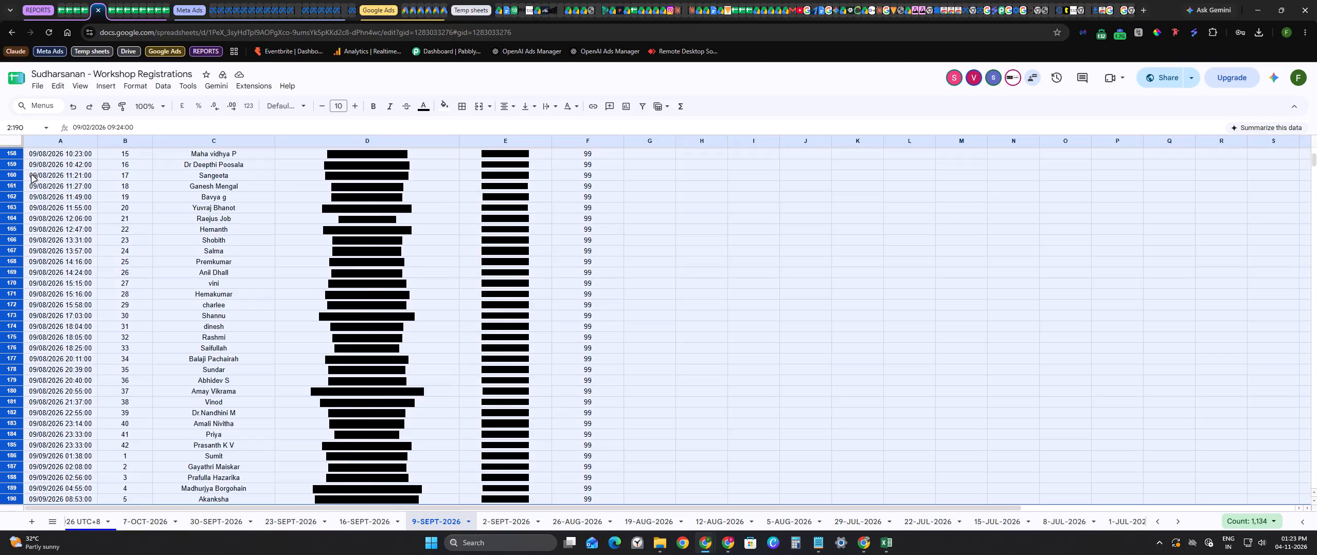
drag(46, 191, 101, 208)
key(ctrl+c)
Paste the copied 9-SEPT-2026 rows into Sheet10 of the ROAS Report, starting at the first empty row, 46.
key(alt+Tab)
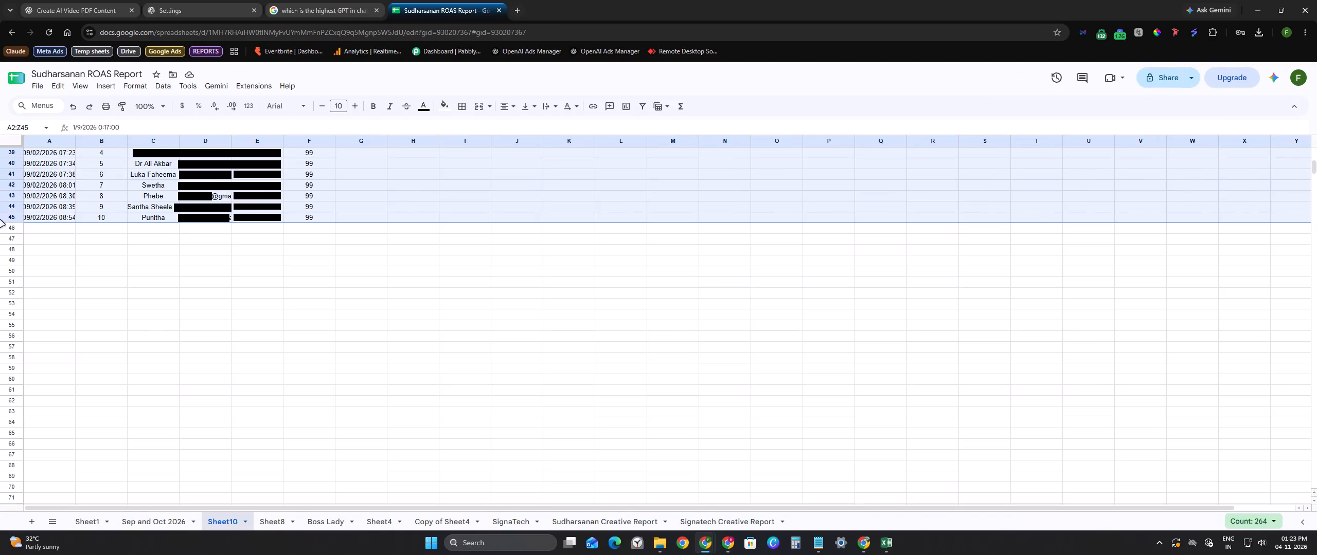
click(39, 234)
click(39, 258)
key(ctrl+v)
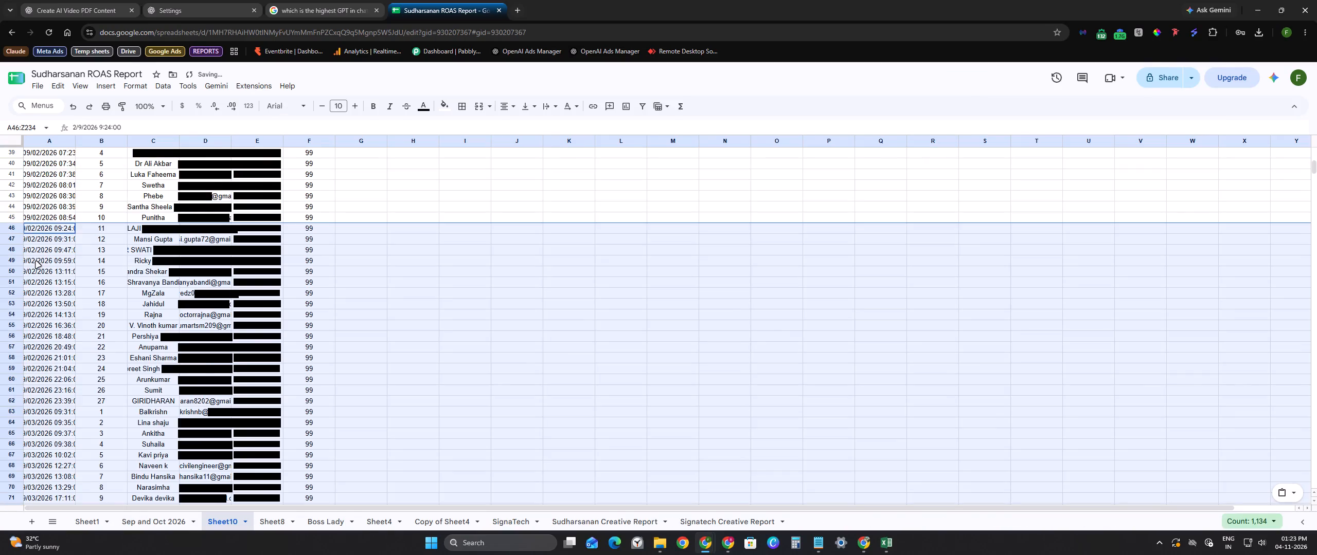
Switch back to Workshop Registrations and go to the beginning of the 16-SEPT-2026 sheet.
key(alt+Tab)
click(354, 526)
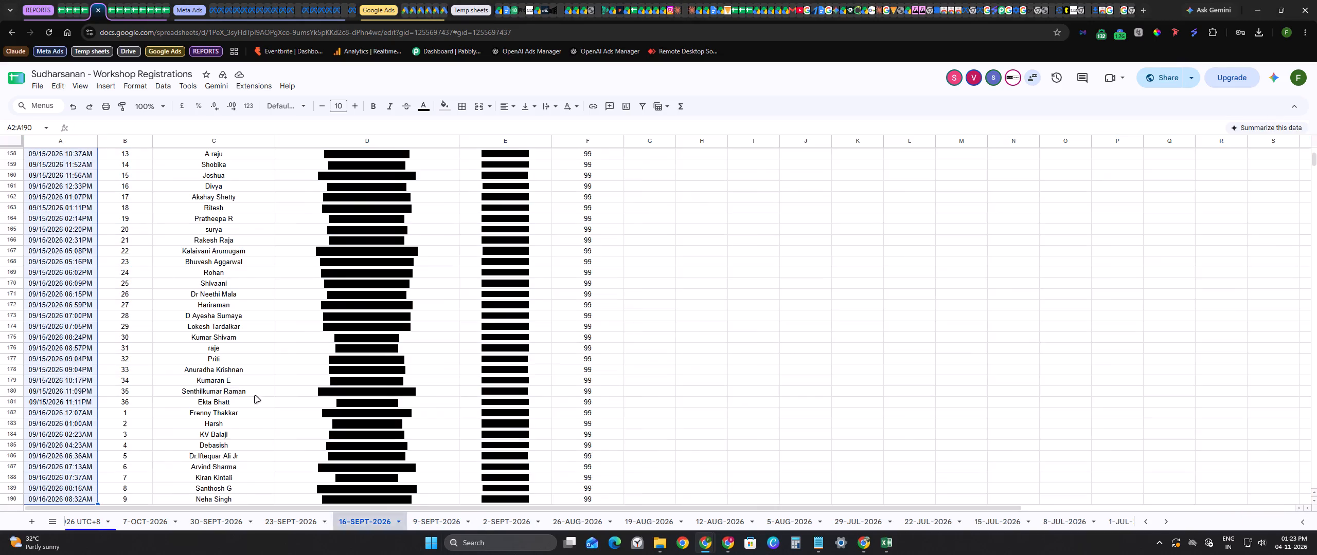
scroll(93, 214, up, 20)
scroll(93, 214, up, 13)
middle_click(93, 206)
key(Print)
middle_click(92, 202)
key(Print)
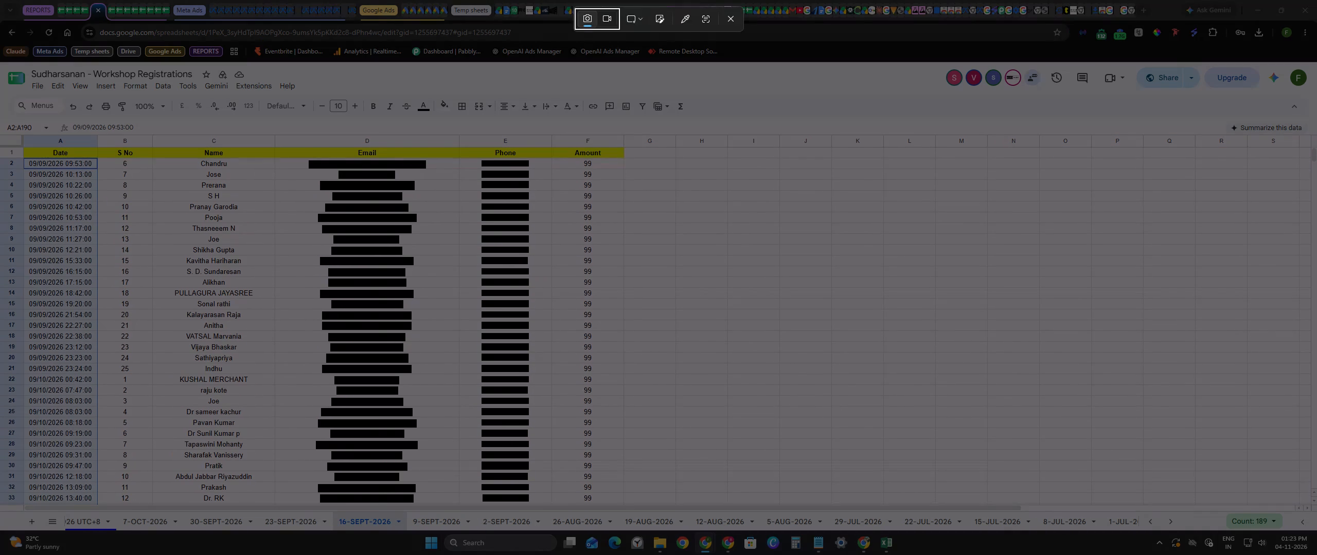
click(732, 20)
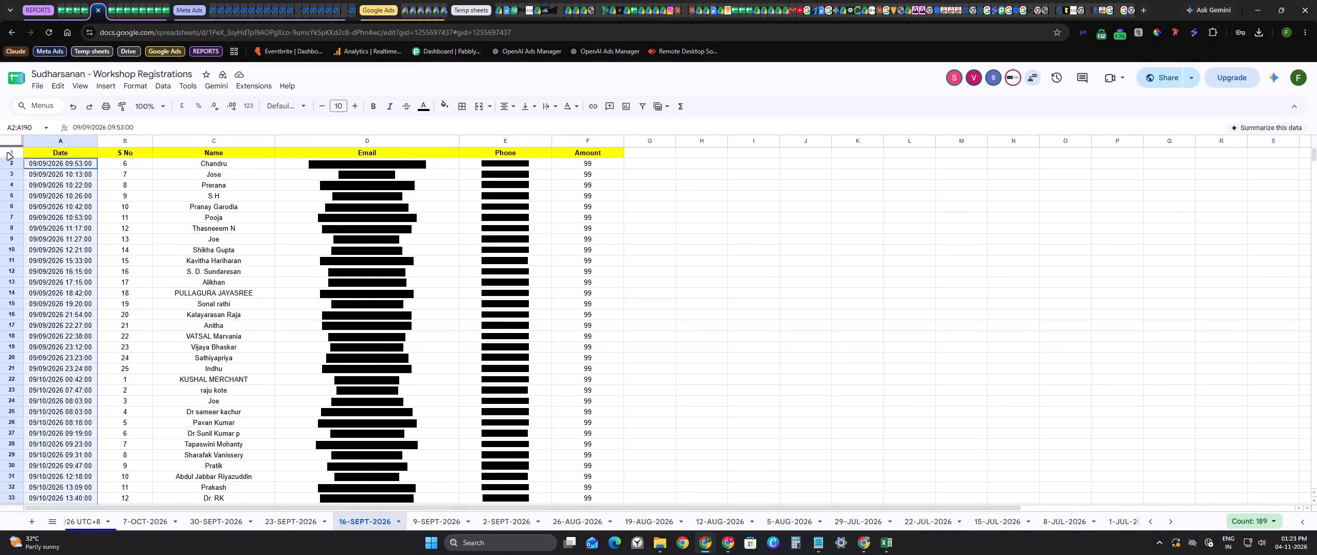
Copy registration rows 2 to 190 of the 16-SEPT-2026 sheet.
click(15, 167)
click(15, 164)
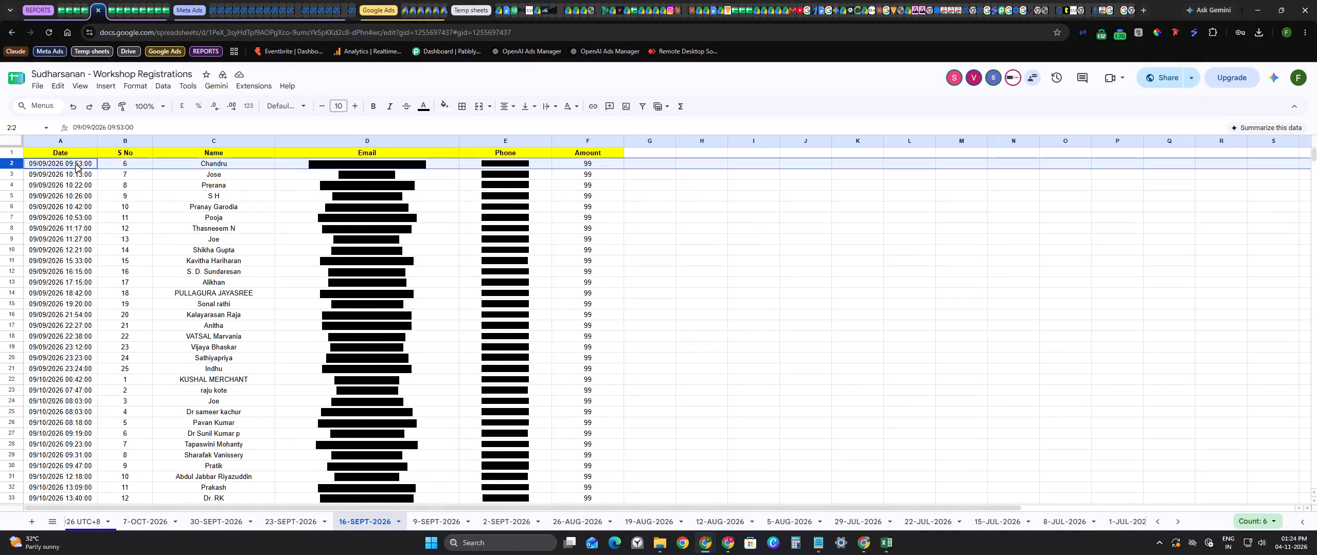
key(ctrl+shift+Down)
drag(90, 153, 99, 153)
key(ctrl+c)
Paste the copied 16-SEPT-2026 rows into Sheet10 of the ROAS Report, starting at the first empty row, 235.
key(alt+Tab)
scroll(35, 302, down, 16)
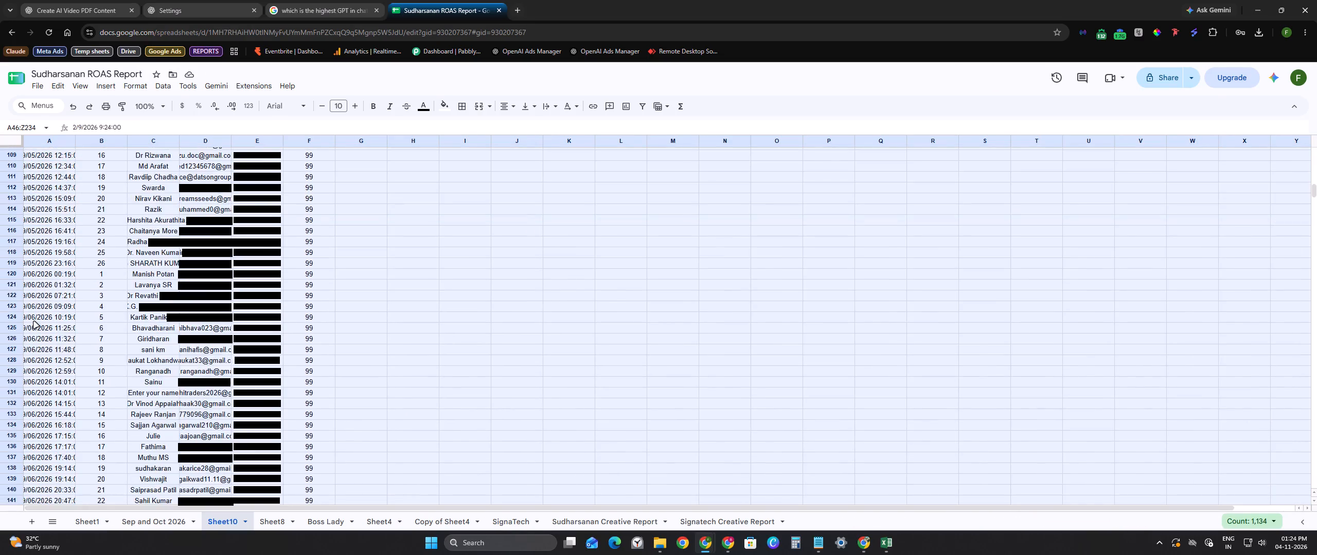
scroll(34, 322, down, 17)
scroll(39, 234, up, 4)
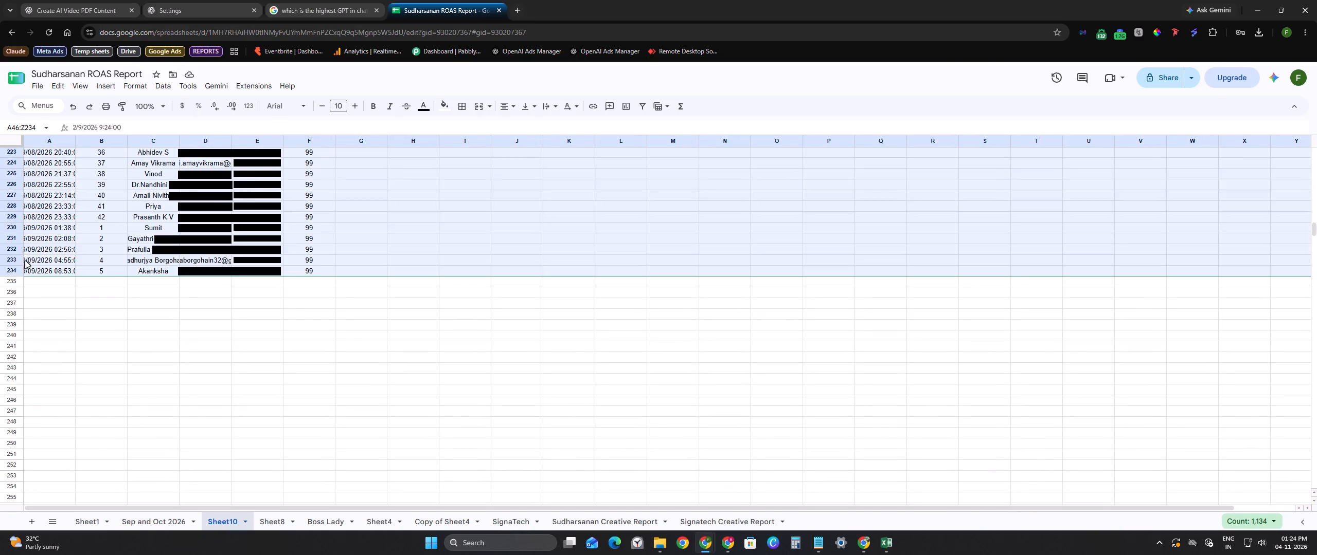
click(23, 284)
click(33, 284)
drag(16, 299, 15, 312)
key(ctrl+v)
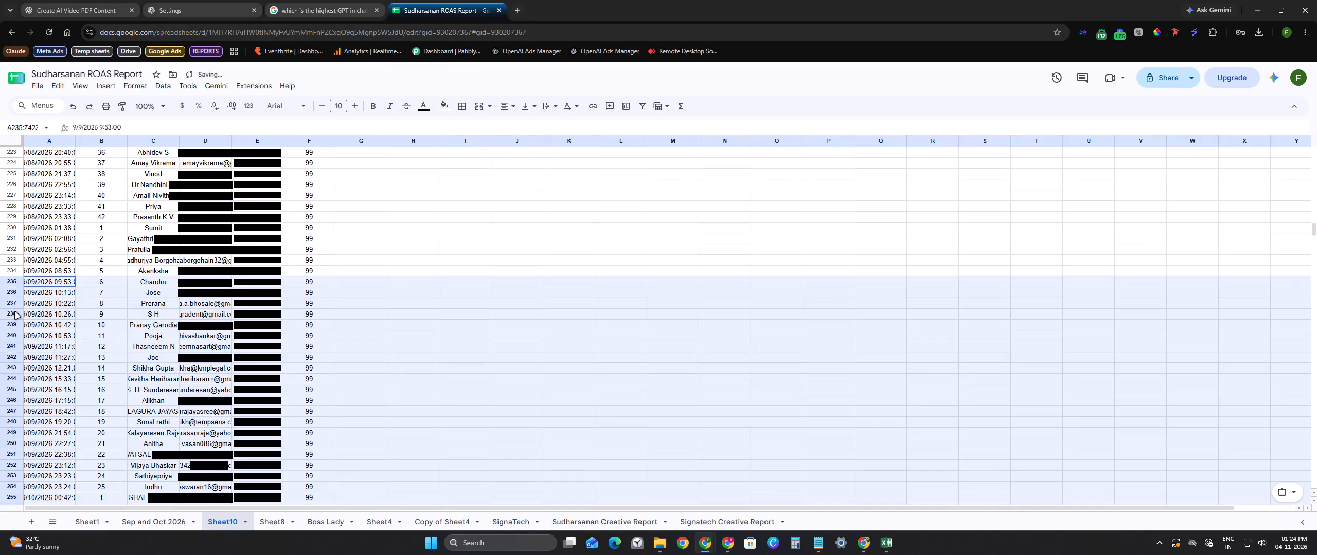
Copy registration rows 2 to 236 from the 23-SEPT-2026 sheet of the Workshop Registrations spreadsheet.
key(alt+Tab)
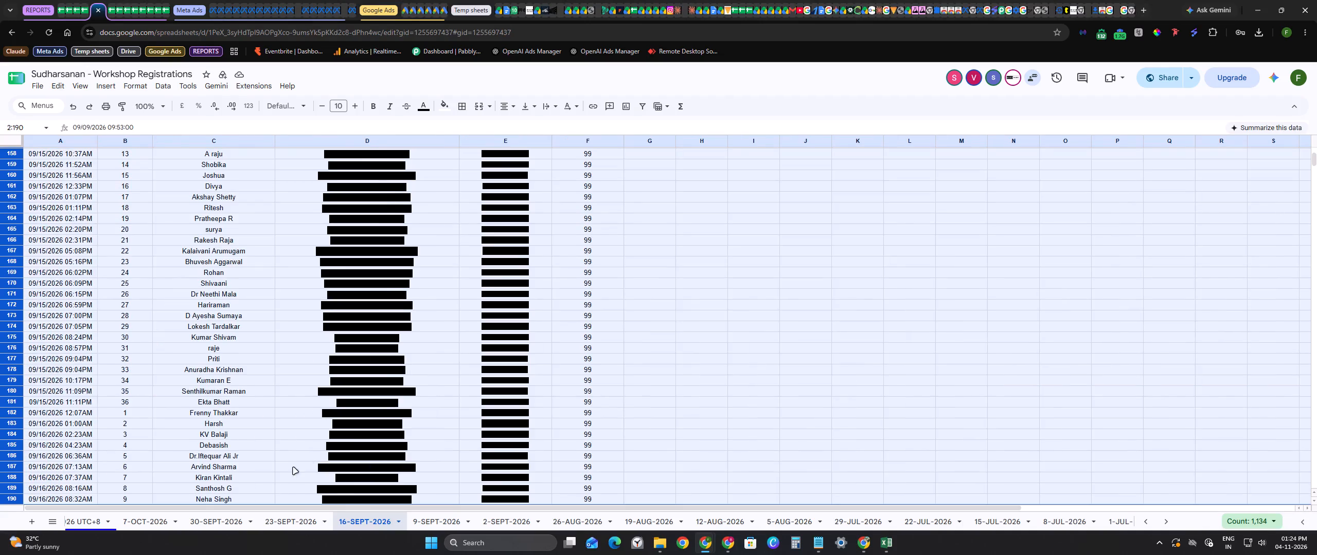
scroll(80, 430, down, 4)
click(296, 526)
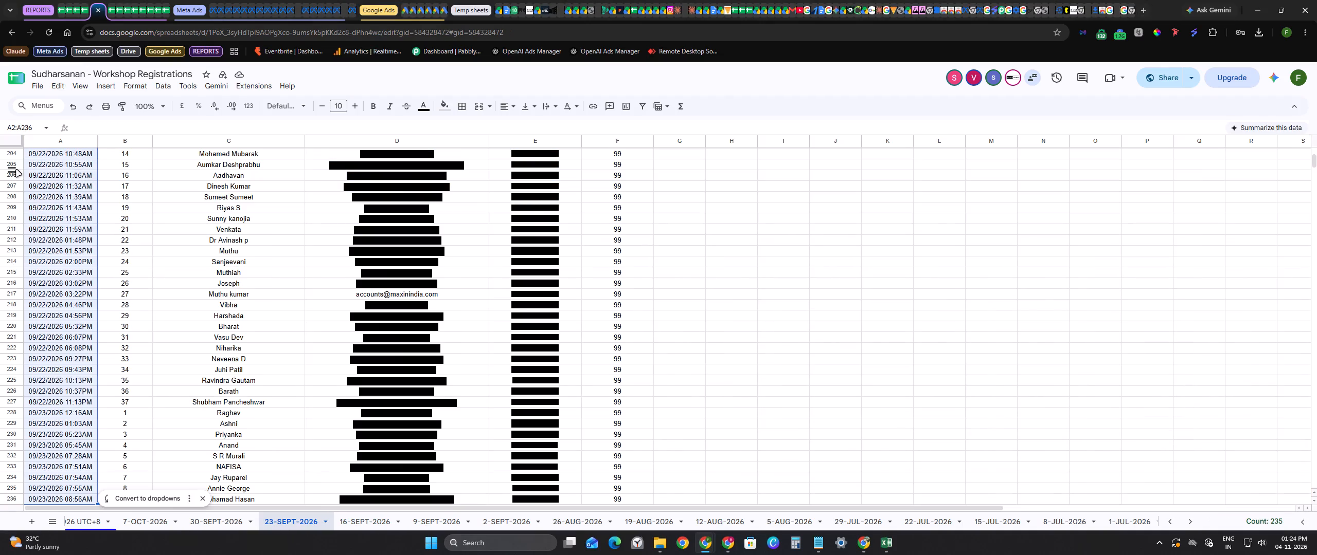
scroll(16, 170, up, 20)
scroll(16, 170, up, 1)
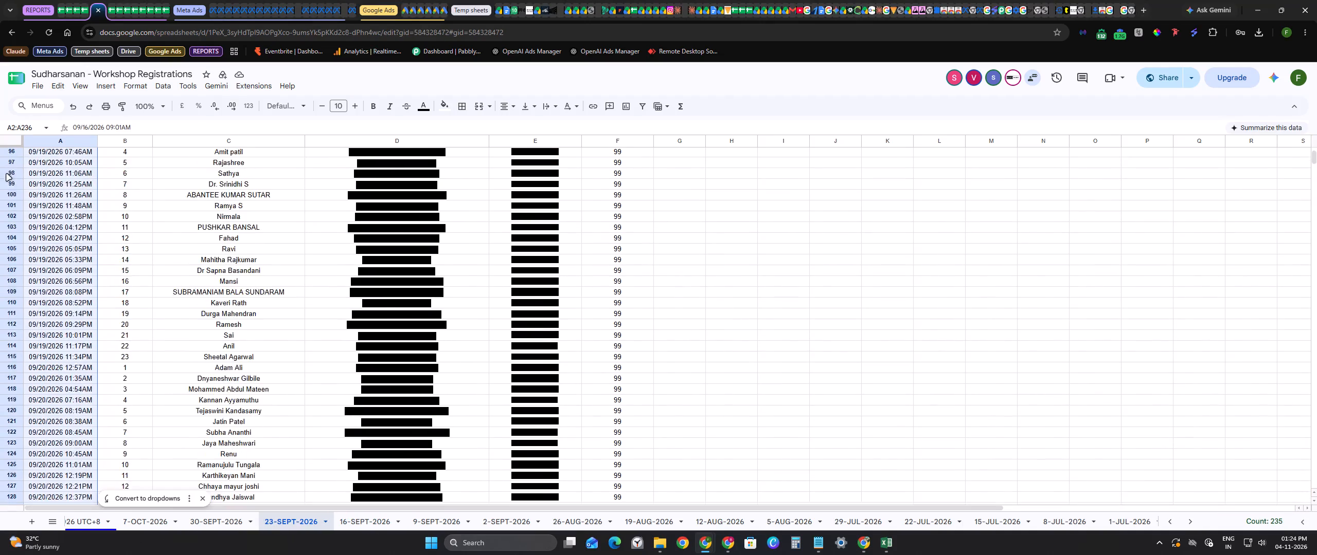
scroll(7, 174, up, 14)
click(13, 163)
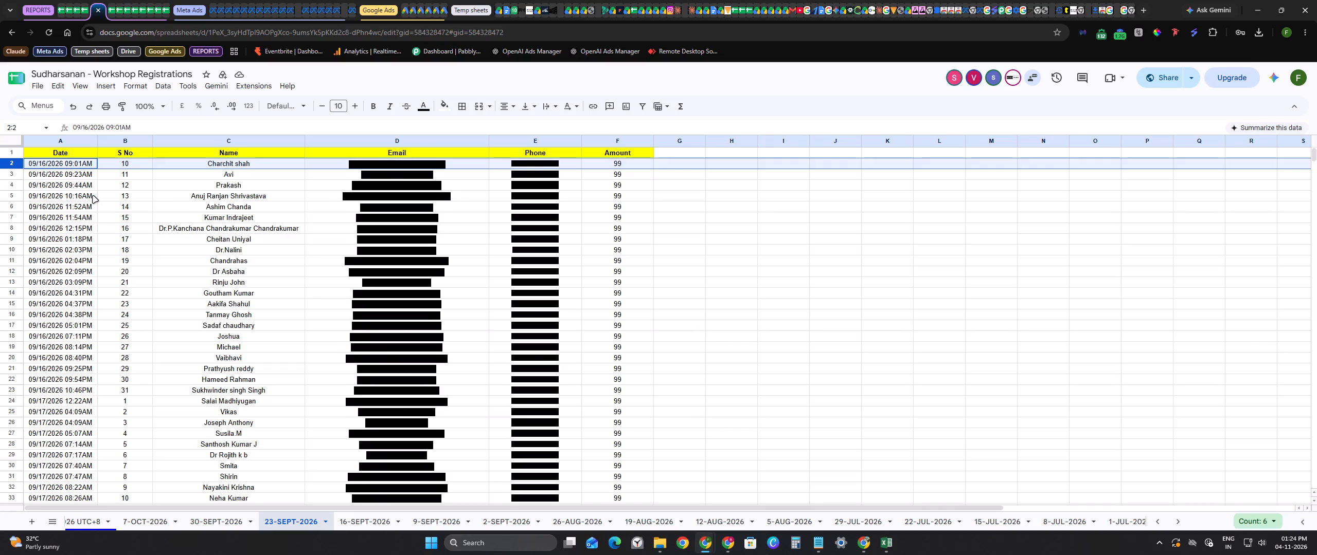
key(ctrl+shift+Down)
drag(97, 187, 110, 184)
key(ctrl+c)
Paste the copied 23-SEPT-2026 rows into Sheet10 of the ROAS Report, starting at the first empty row, 424.
key(alt+Tab)
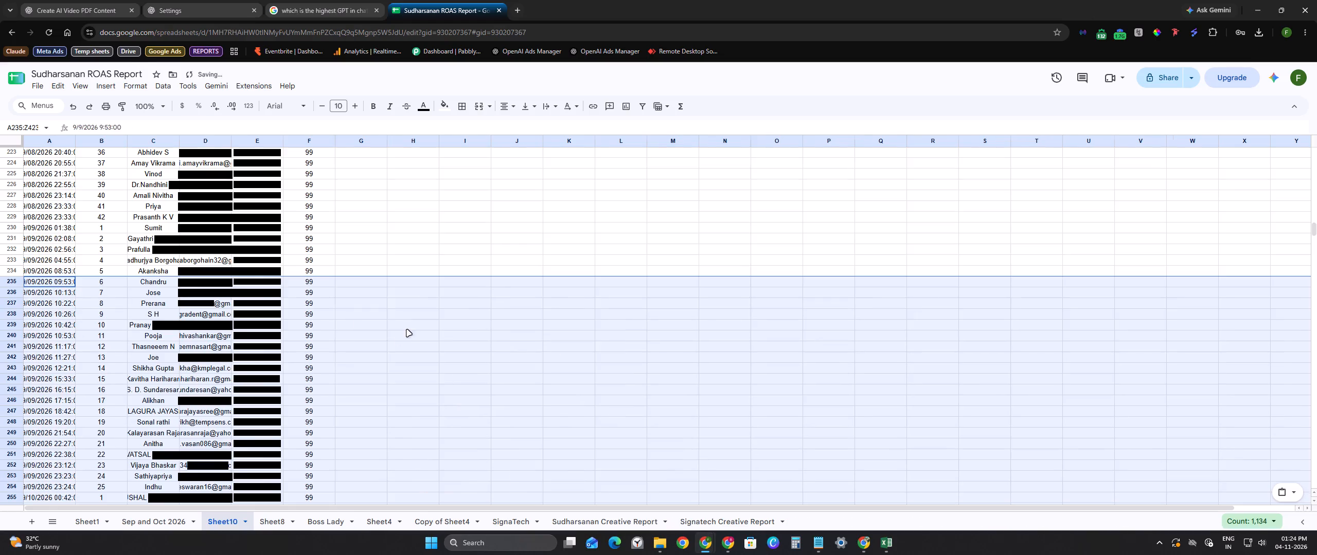
scroll(172, 312, down, 20)
scroll(172, 312, down, 12)
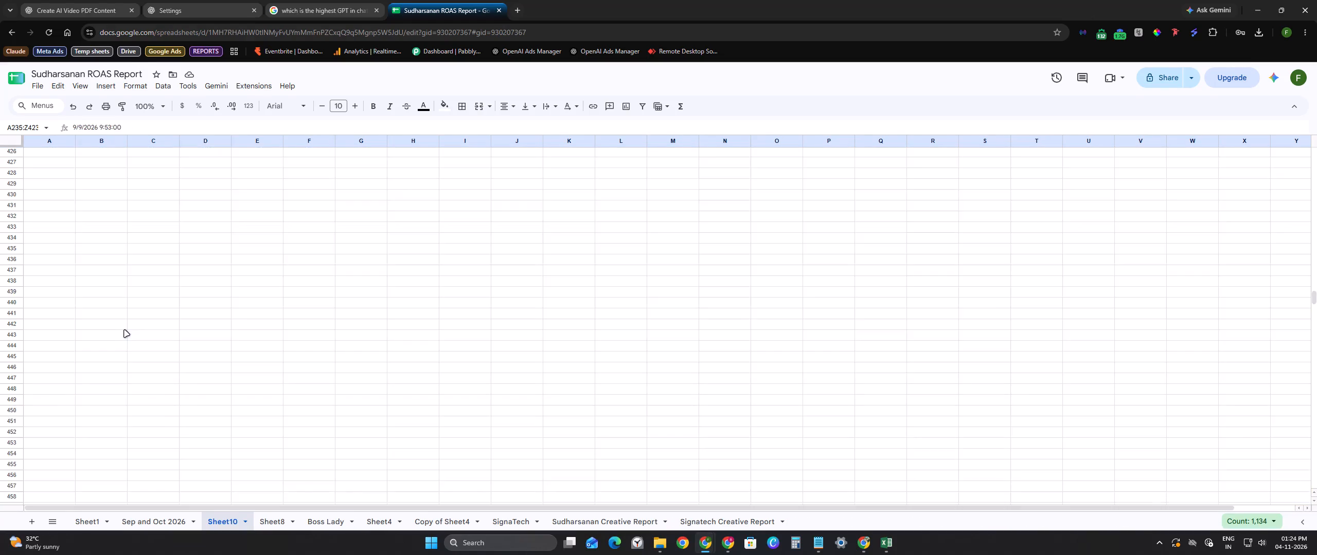
scroll(79, 326, up, 3)
click(12, 337)
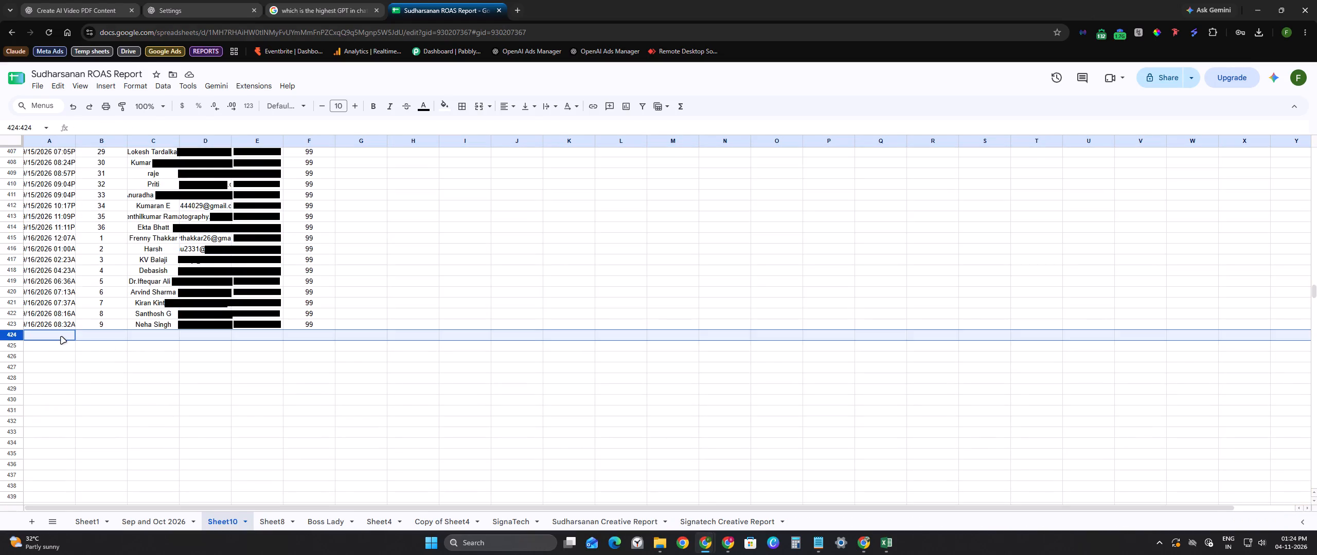
click(61, 337)
drag(63, 393, 119, 415)
key(ctrl+v)
Copy registration rows 2 to 270 from the 30-SEPT-2026 sheet of the Workshop Registrations spreadsheet.
key(alt+Tab)
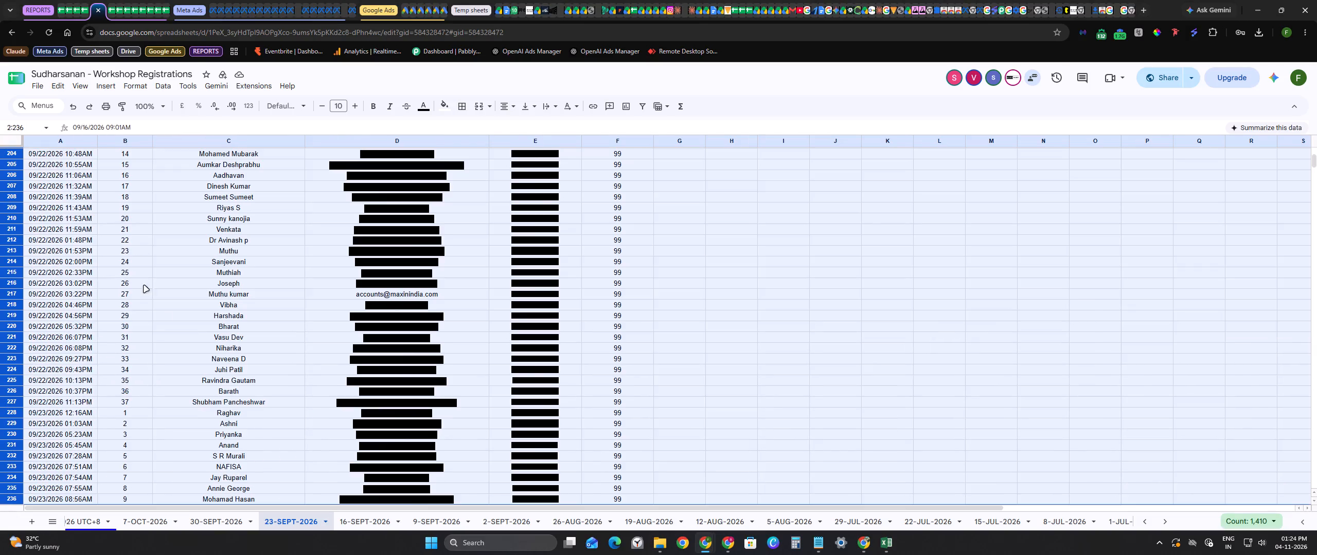
scroll(90, 336, down, 13)
scroll(261, 444, up, 7)
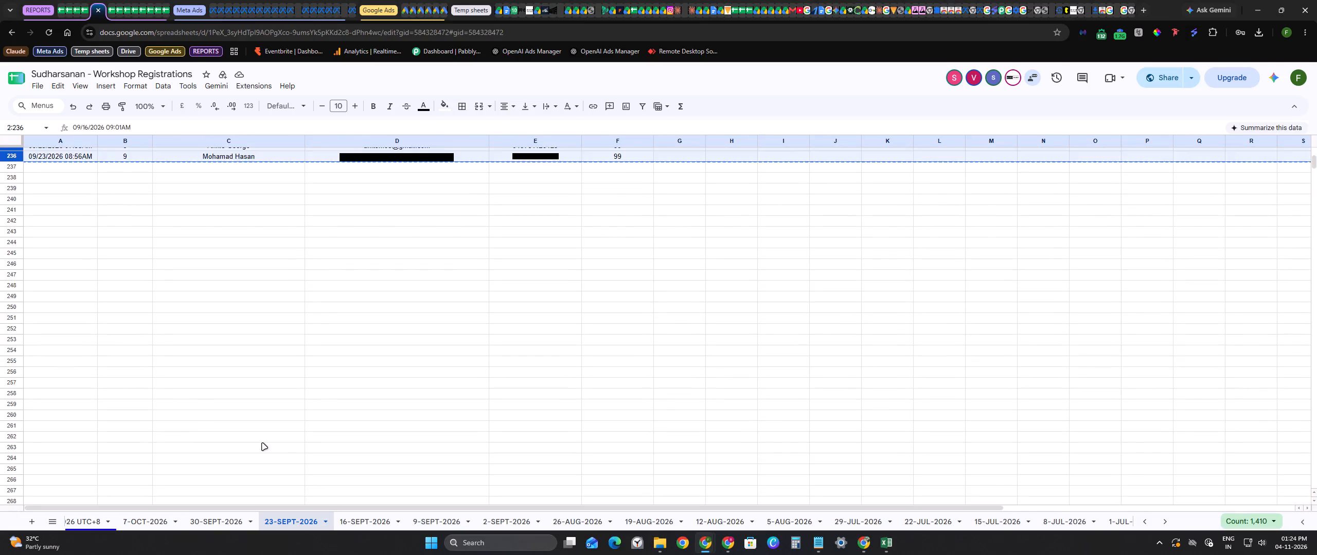
scroll(262, 443, up, 2)
click(224, 528)
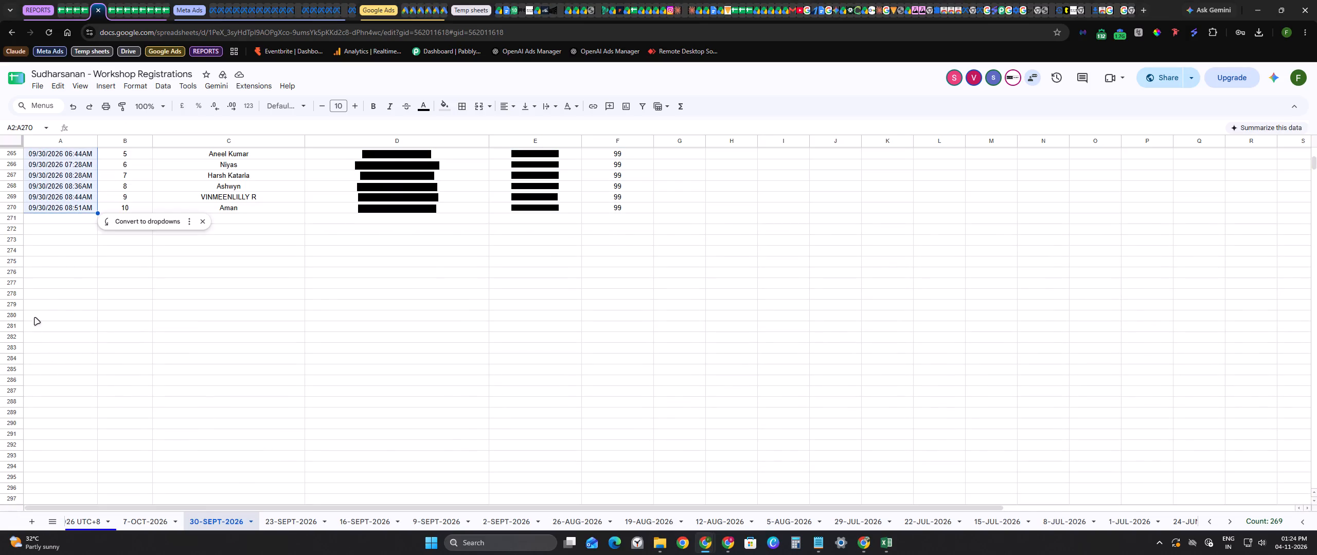
scroll(48, 282, up, 9)
scroll(62, 238, up, 15)
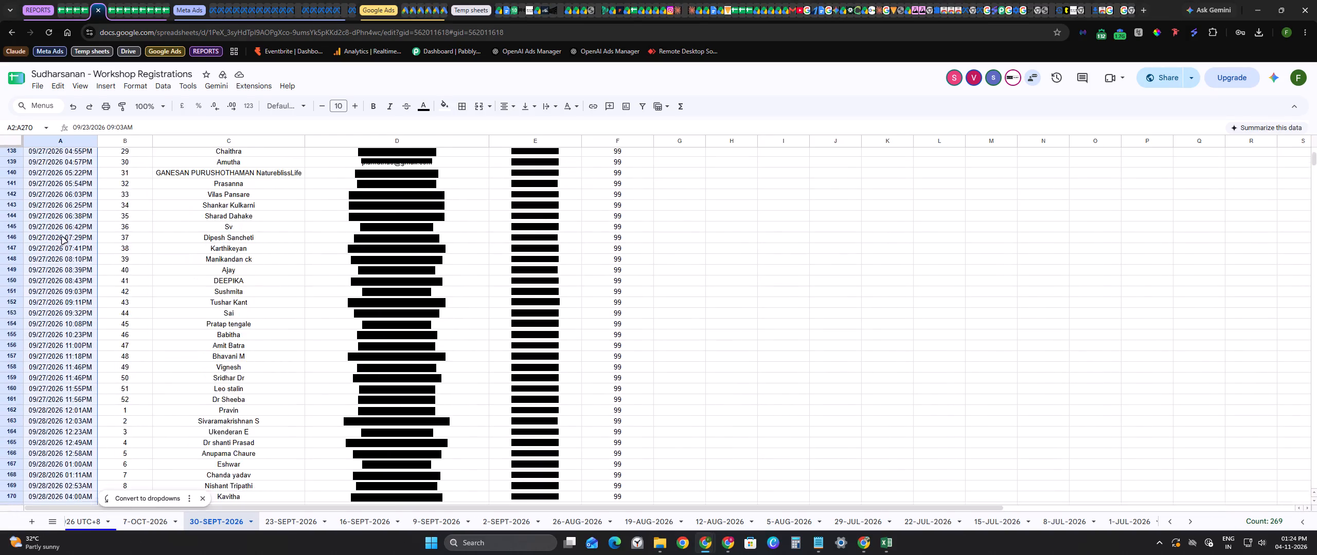
scroll(62, 237, up, 20)
scroll(62, 237, up, 3)
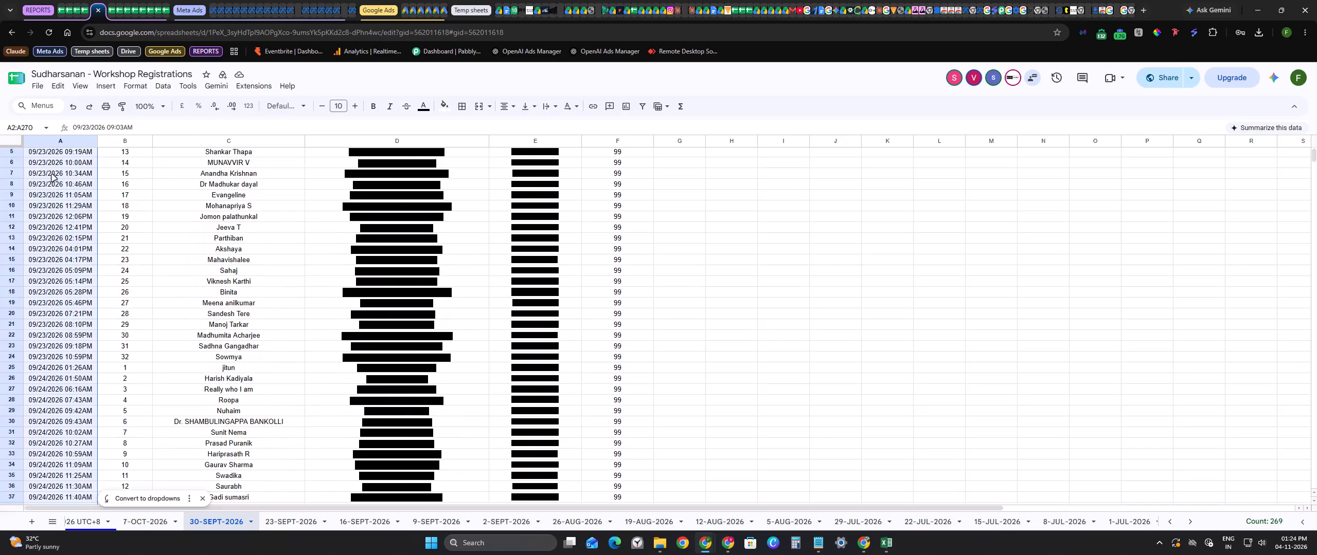
click(10, 162)
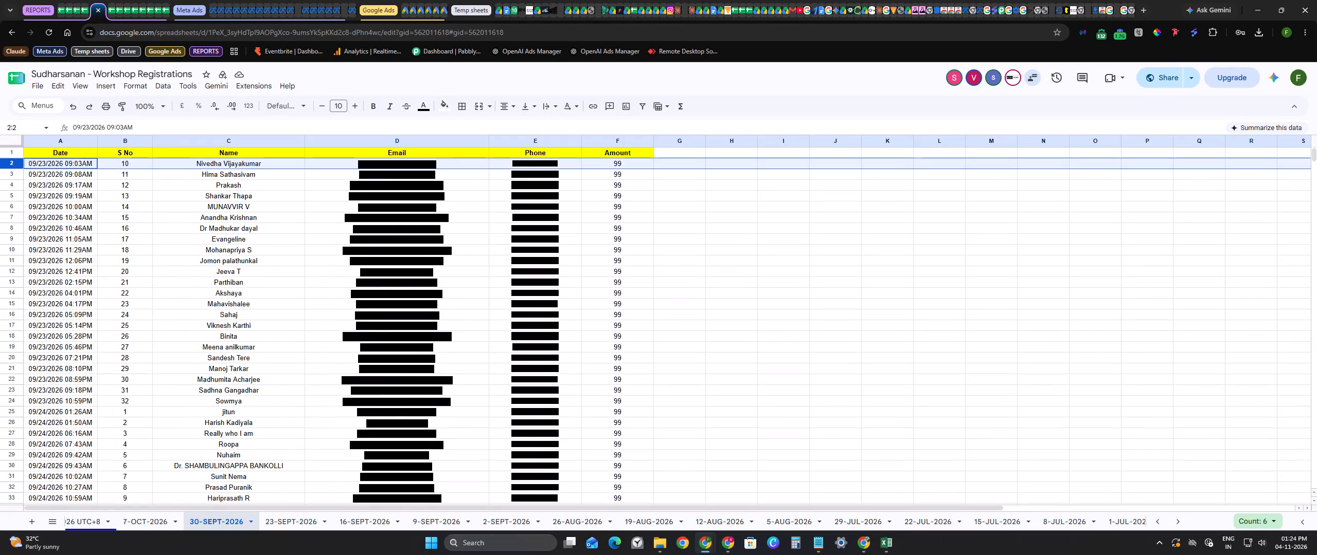
key(ctrl+shift+Down)
drag(52, 180, 142, 232)
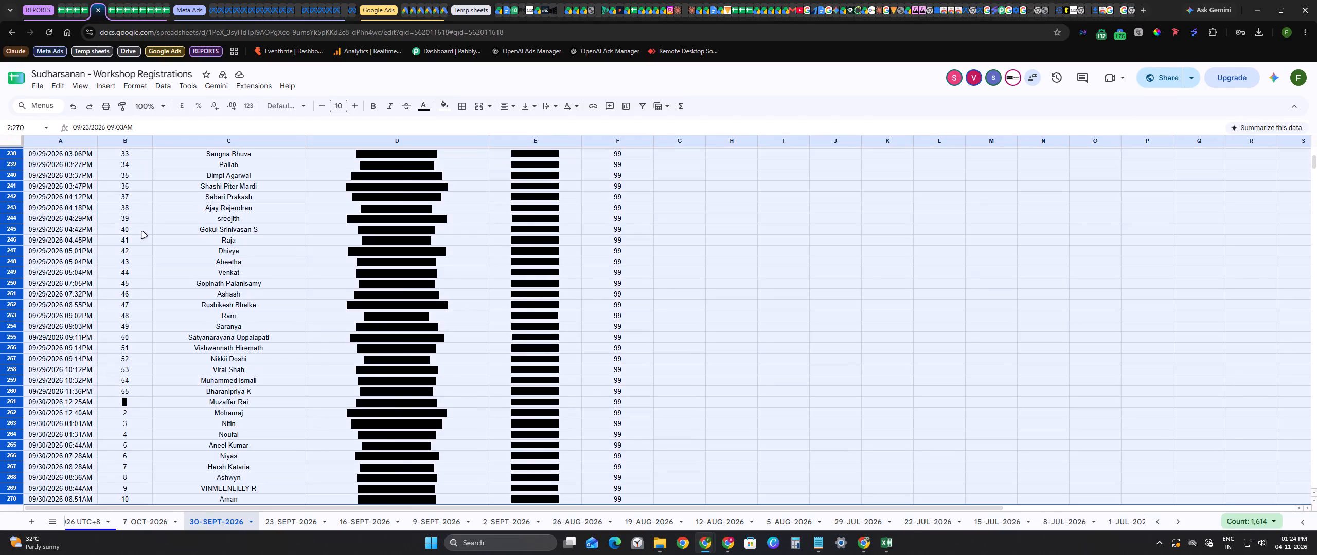
drag(142, 232, 143, 231)
key(ctrl+c)
Paste the copied 30-SEPT-2026 rows into Sheet10 of the ROAS Report, starting at the first empty row, 659.
key(alt+Tab)
scroll(114, 323, down, 20)
scroll(114, 323, down, 5)
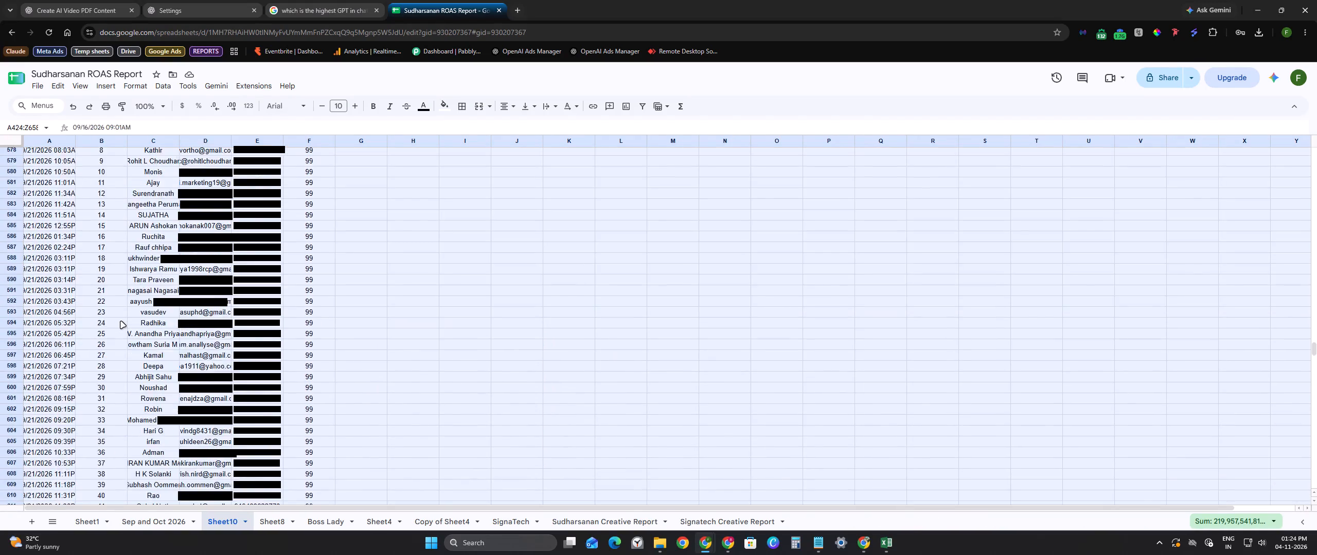
scroll(121, 322, down, 17)
scroll(121, 322, up, 4)
click(62, 273)
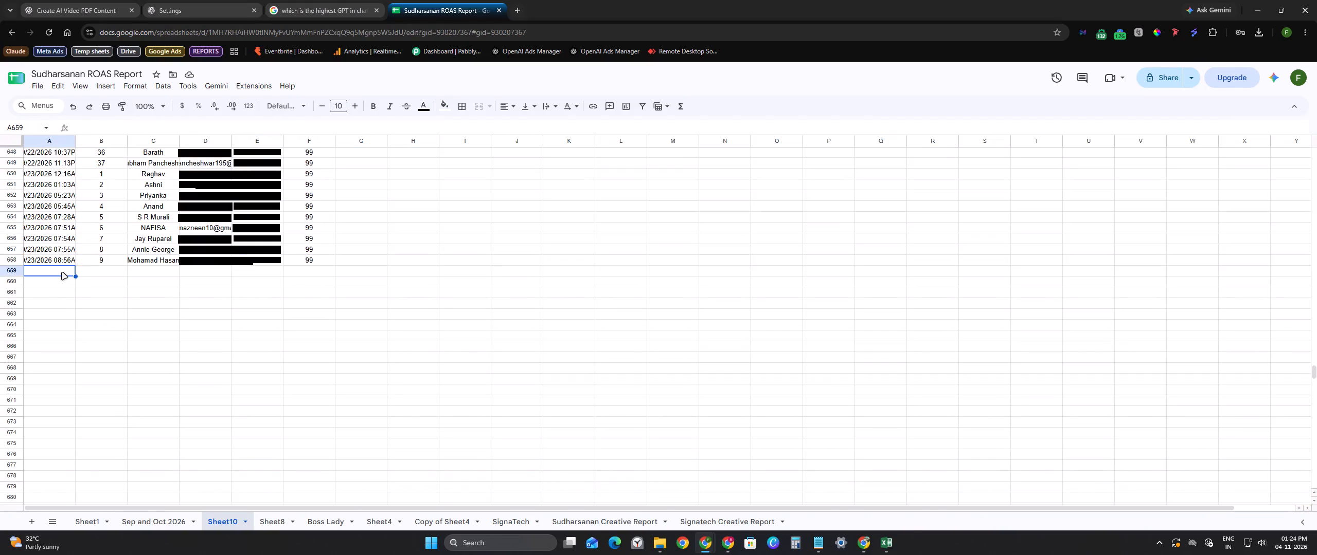
drag(62, 272, 71, 276)
key(ctrl+v)
Copy registration rows 2 to 30, the 30 September entries, from the 7-OCT-2026 sheet of the Workshop Registrations spreadsheet.
key(alt+Tab)
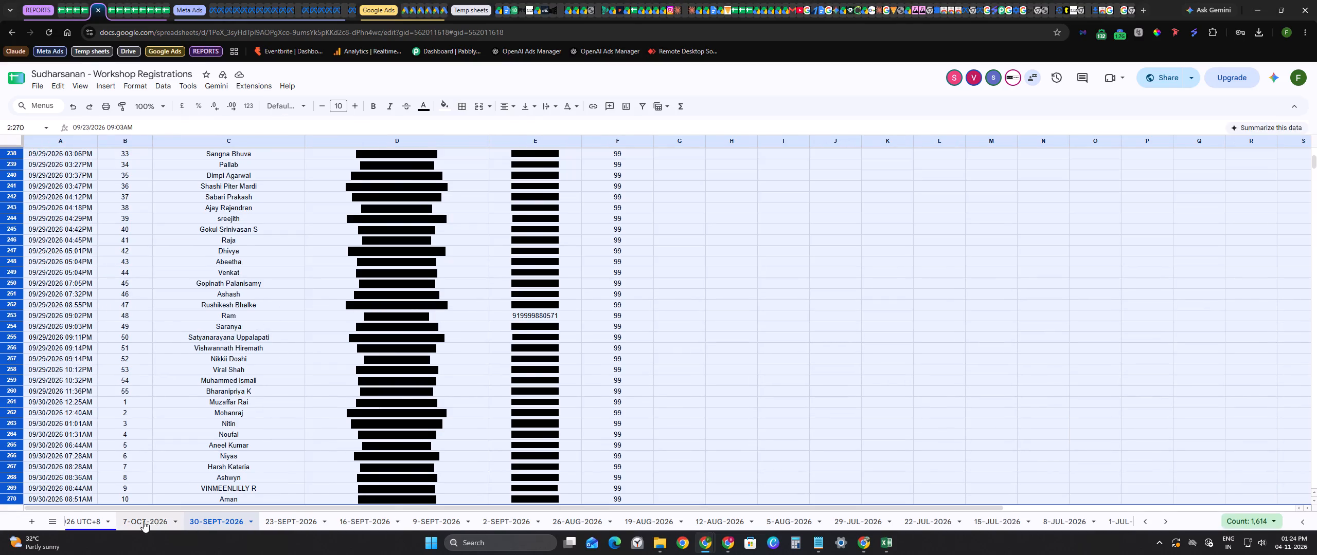
click(144, 521)
scroll(61, 148, up, 2)
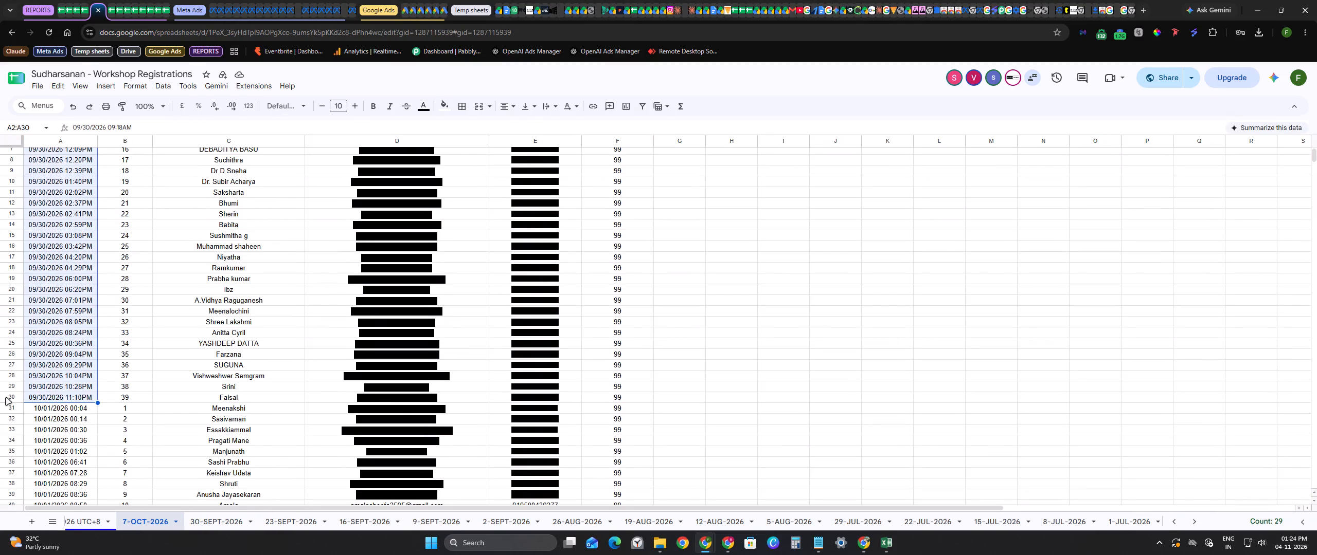
click(7, 398)
scroll(11, 351, up, 13)
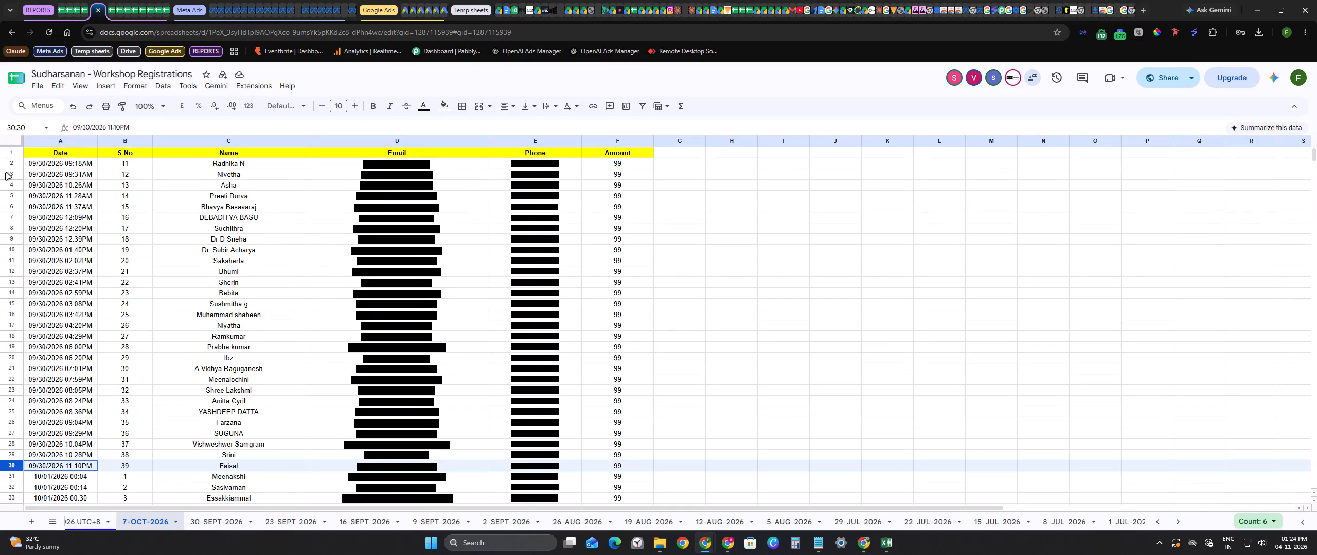
drag(9, 163, 0, 516)
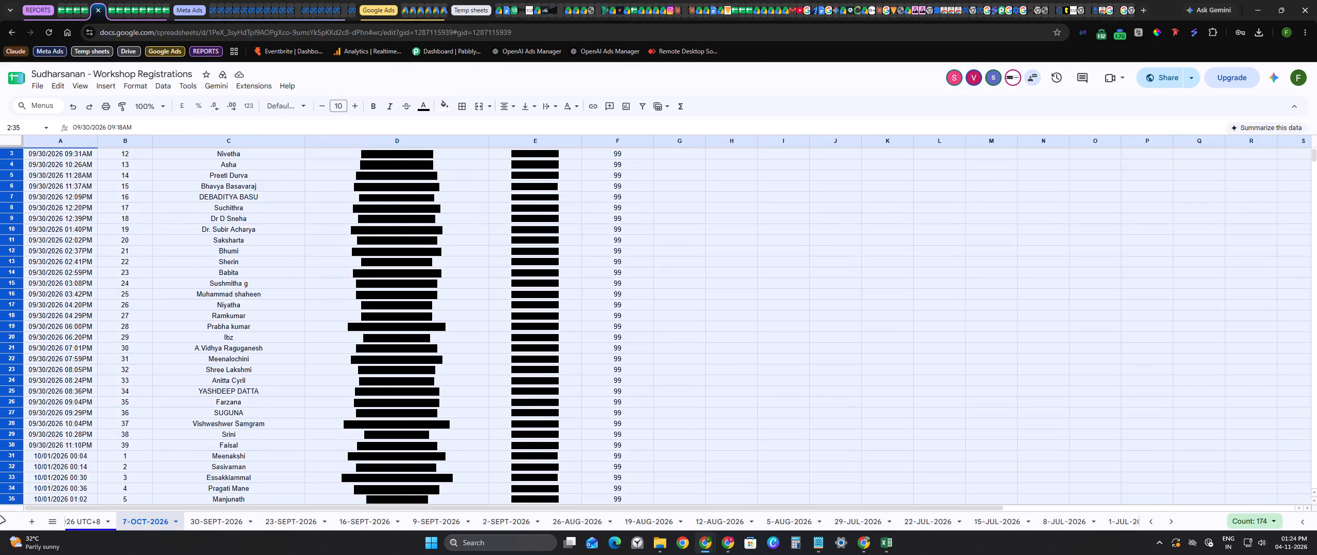
drag(0, 516, 19, 394)
drag(18, 393, 27, 387)
key(ctrl+c)
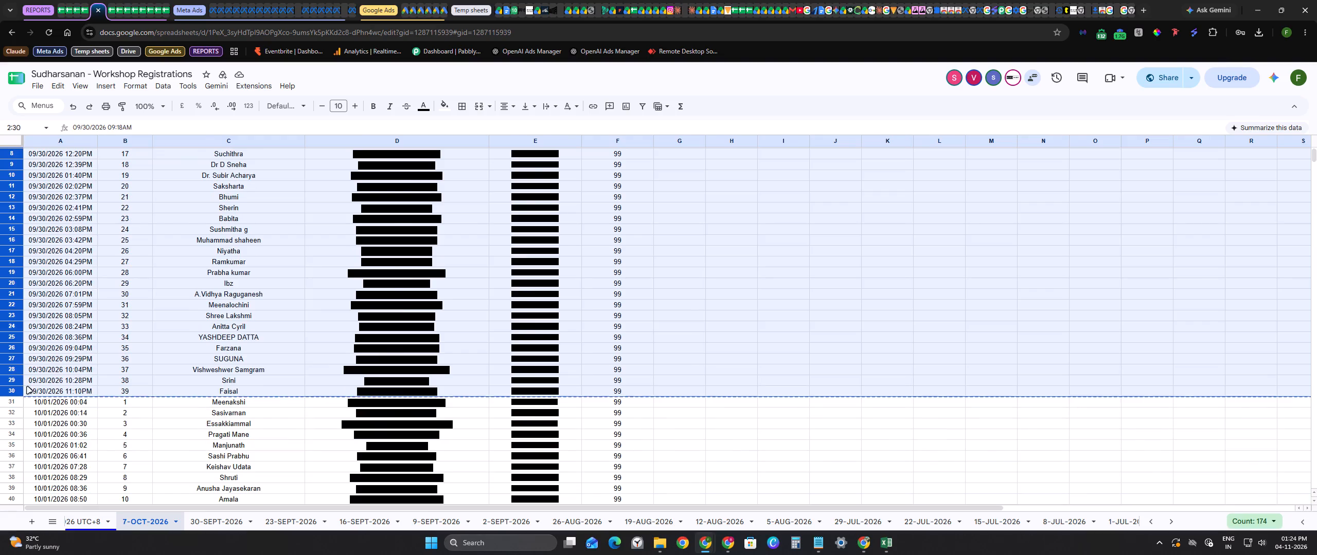
Paste the copied 7-OCT-2026 rows into Sheet10 of the ROAS Report, starting at the first empty row, 928.
key(alt+Tab)
scroll(267, 292, down, 20)
scroll(267, 292, down, 8)
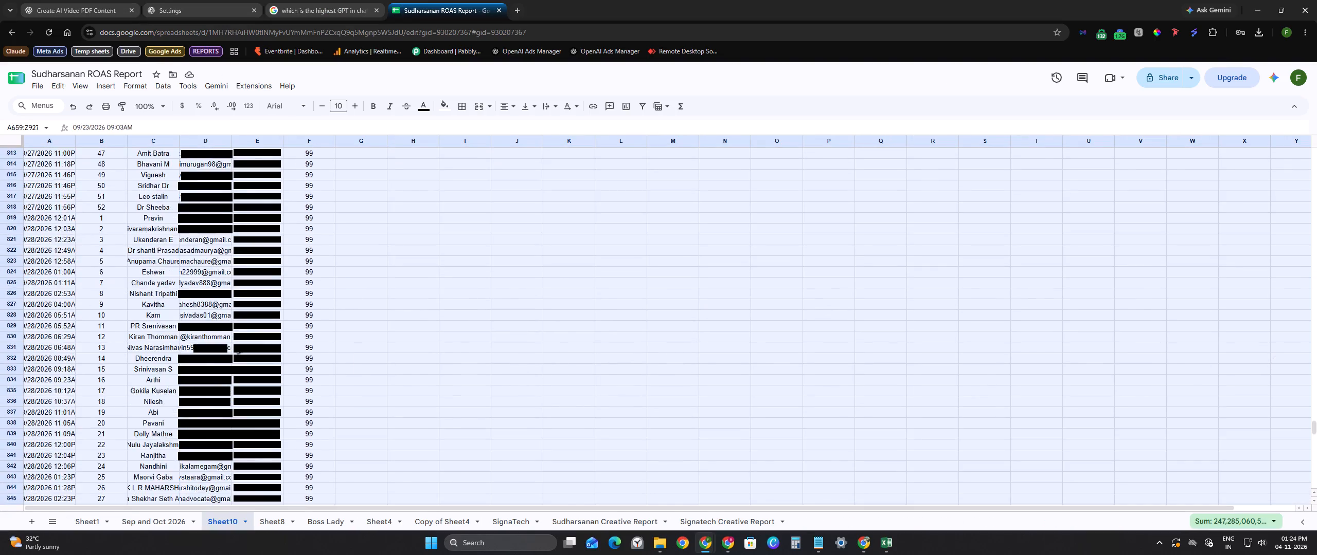
scroll(238, 347, down, 18)
scroll(9, 136, up, 1)
scroll(77, 172, up, 2)
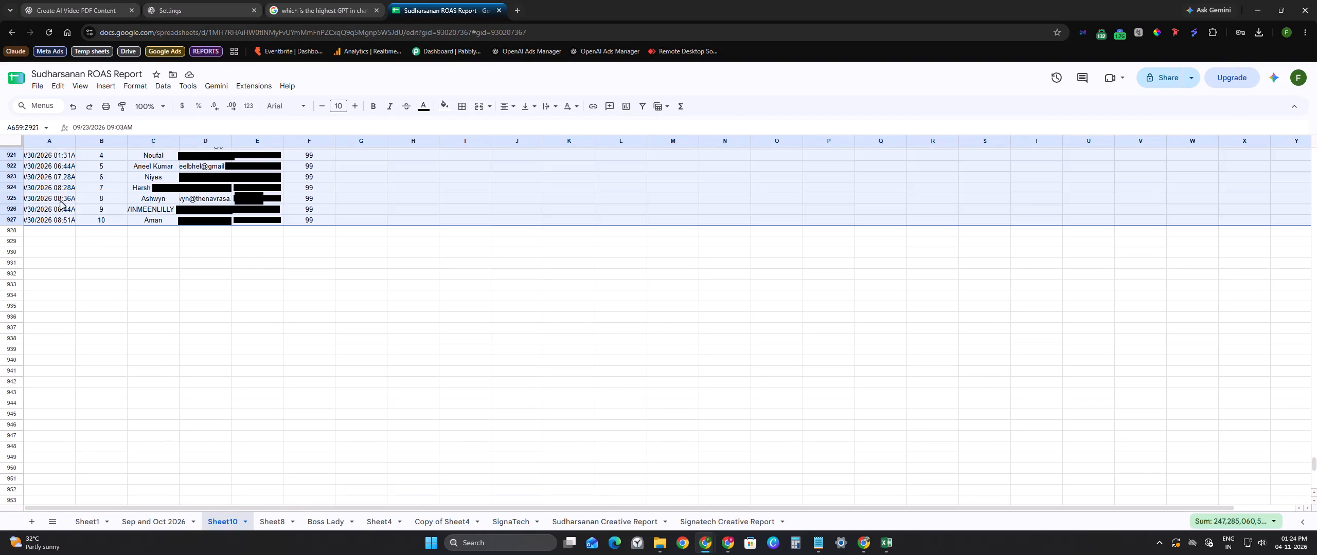
click(55, 232)
drag(140, 308, 149, 312)
key(ctrl+v)
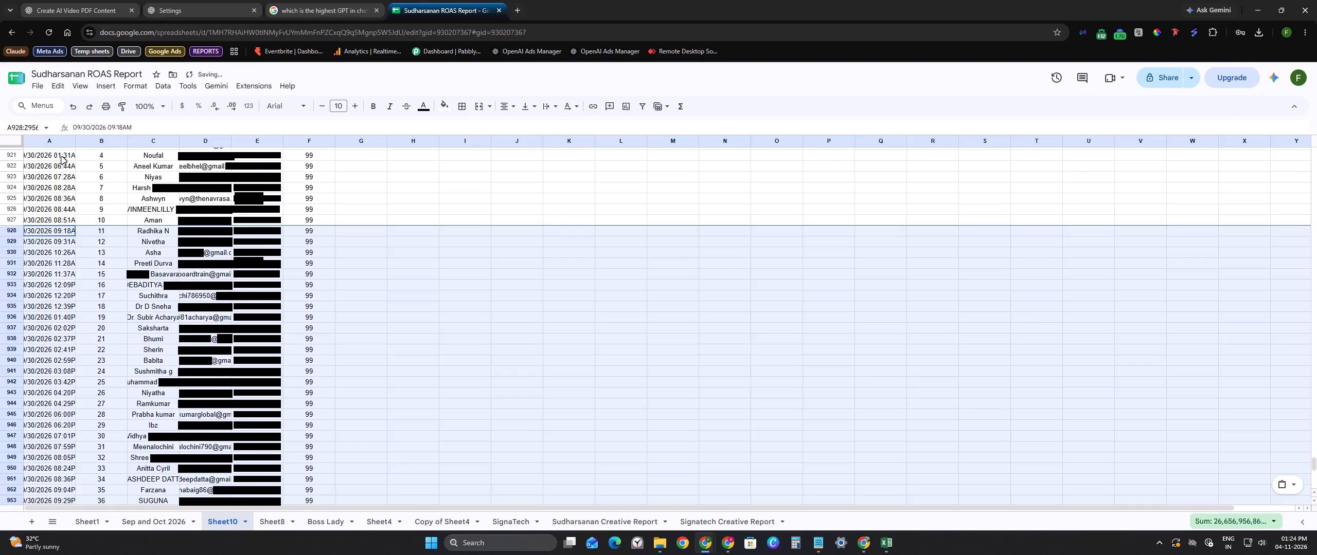
Count the date entries in column A of Sheet10, from row 2 to the last registration.
click(60, 156)
key(ctrl+Up)
key(ctrl+Up)
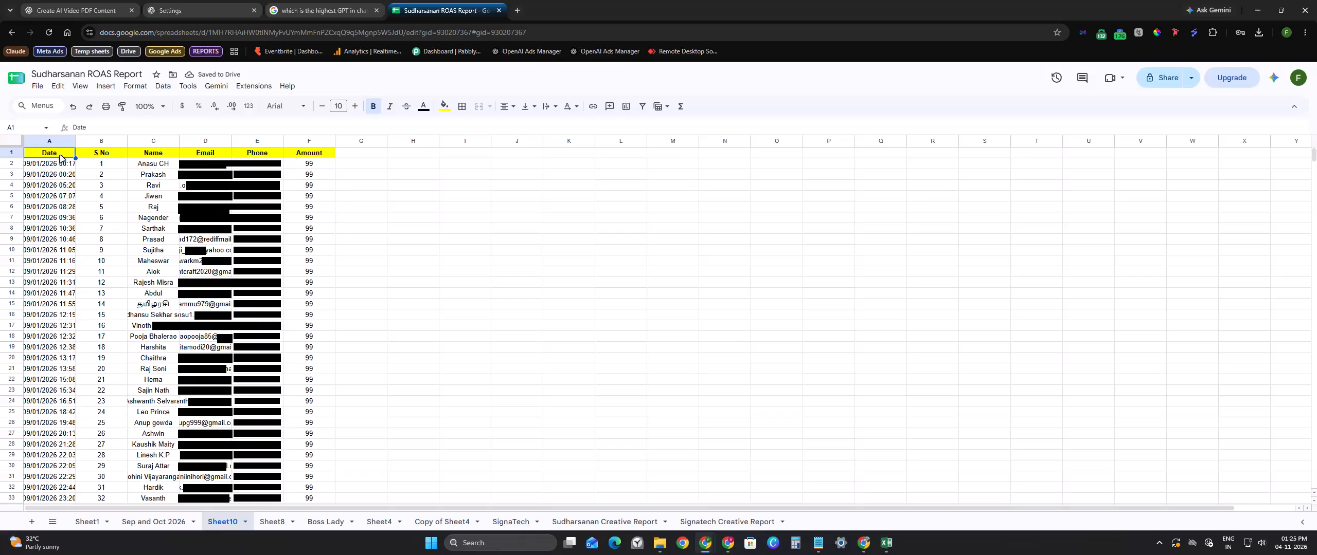
click(59, 163)
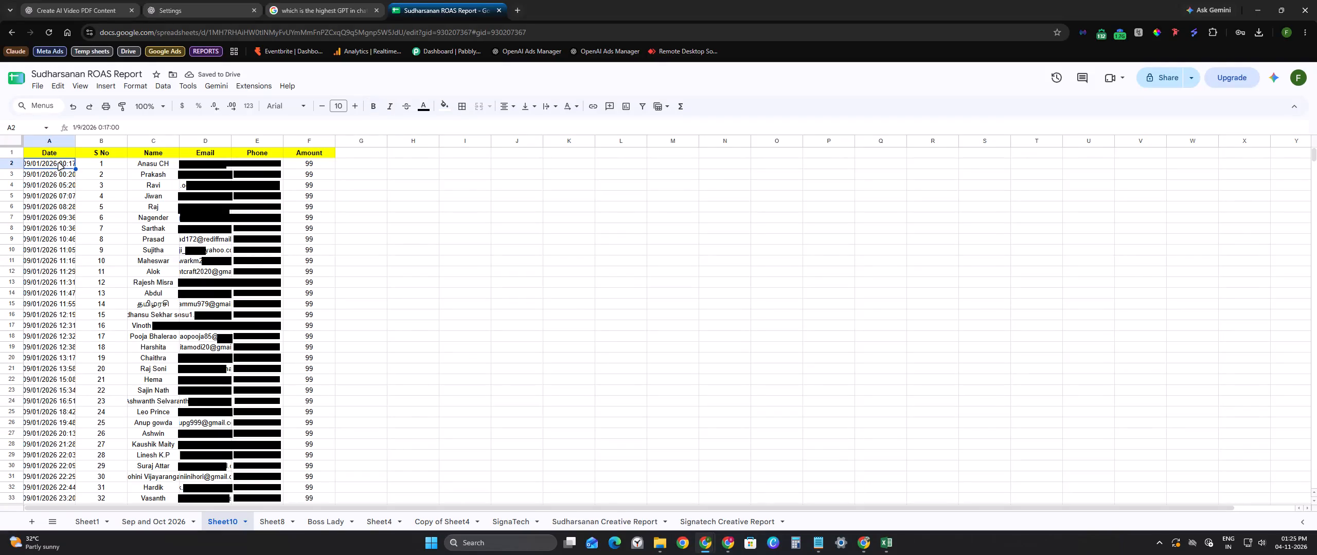
key(ctrl+shift+Down)
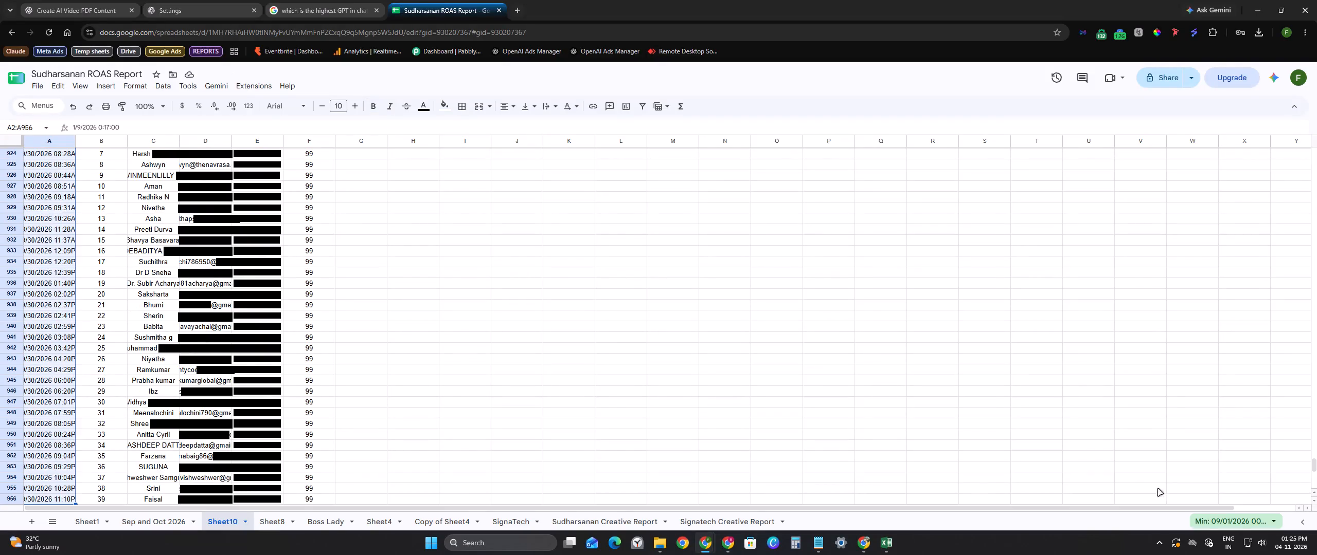
click(1228, 524)
click(1225, 500)
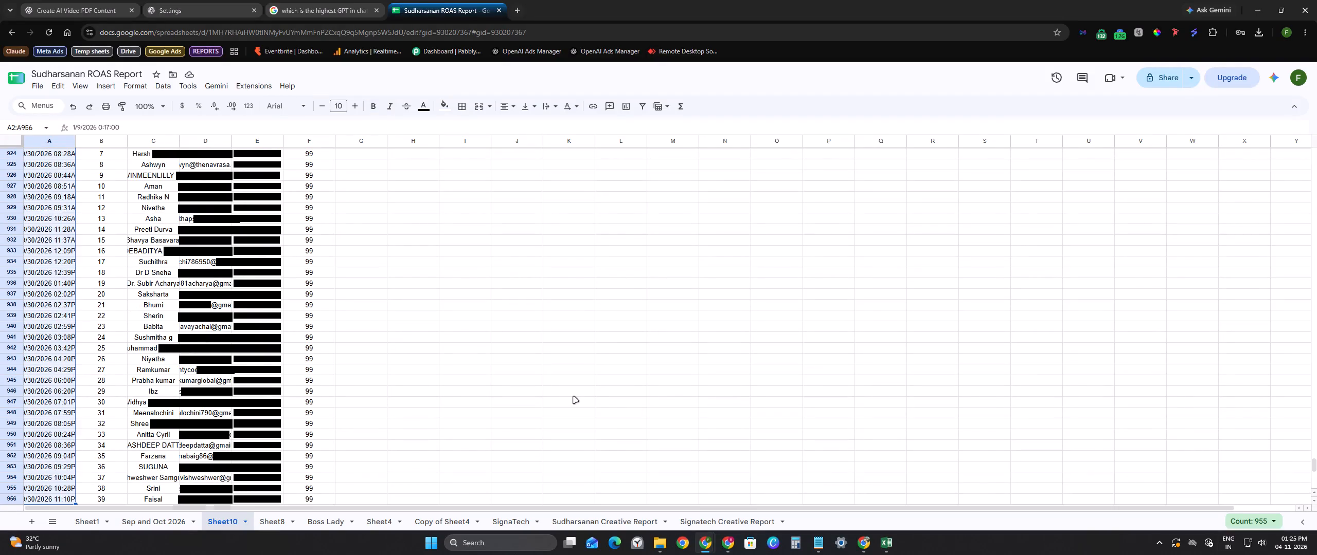
scroll(102, 232, up, 1)
scroll(130, 161, up, 10)
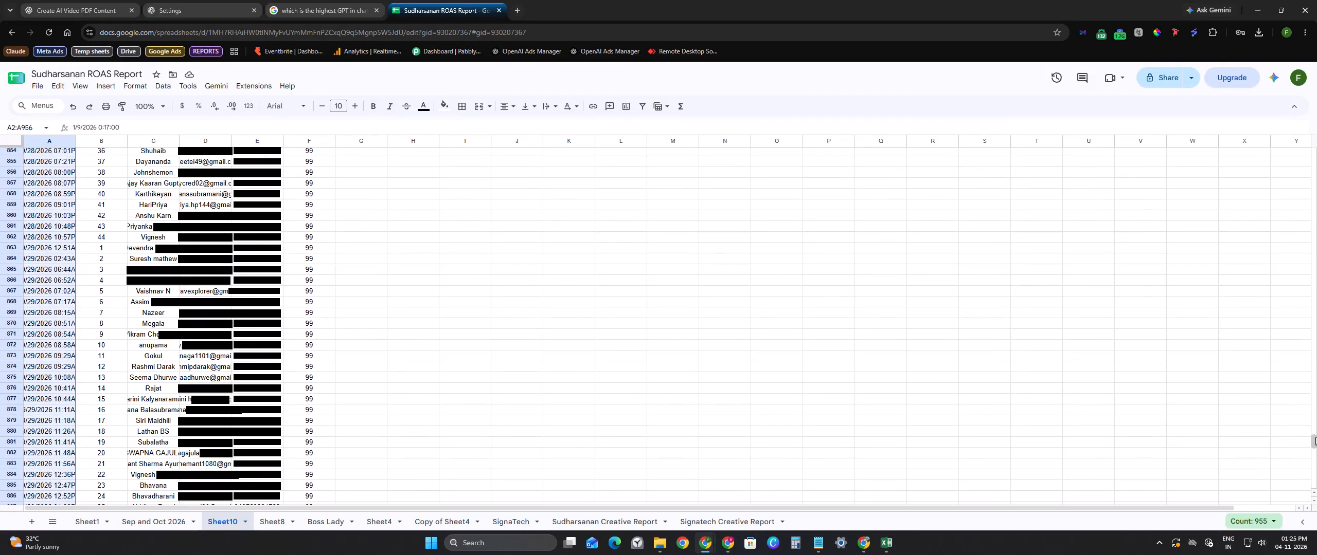
drag(1316, 438, 1316, 104)
click(596, 72)
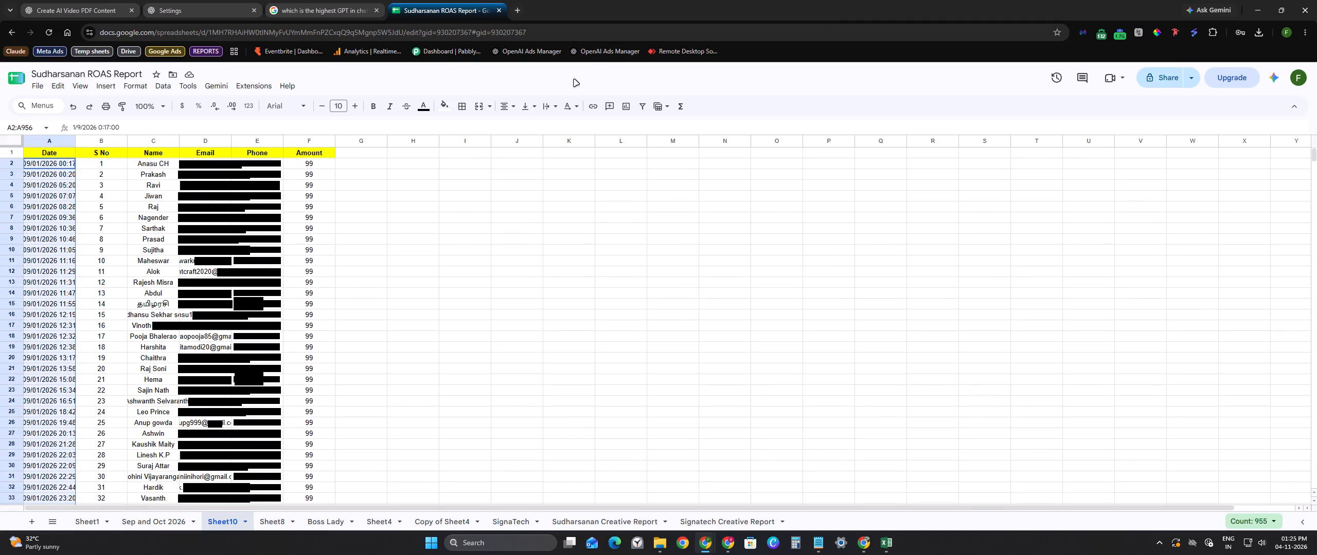
Fit the width of Sheet10's Date column to its contents.
click(52, 150)
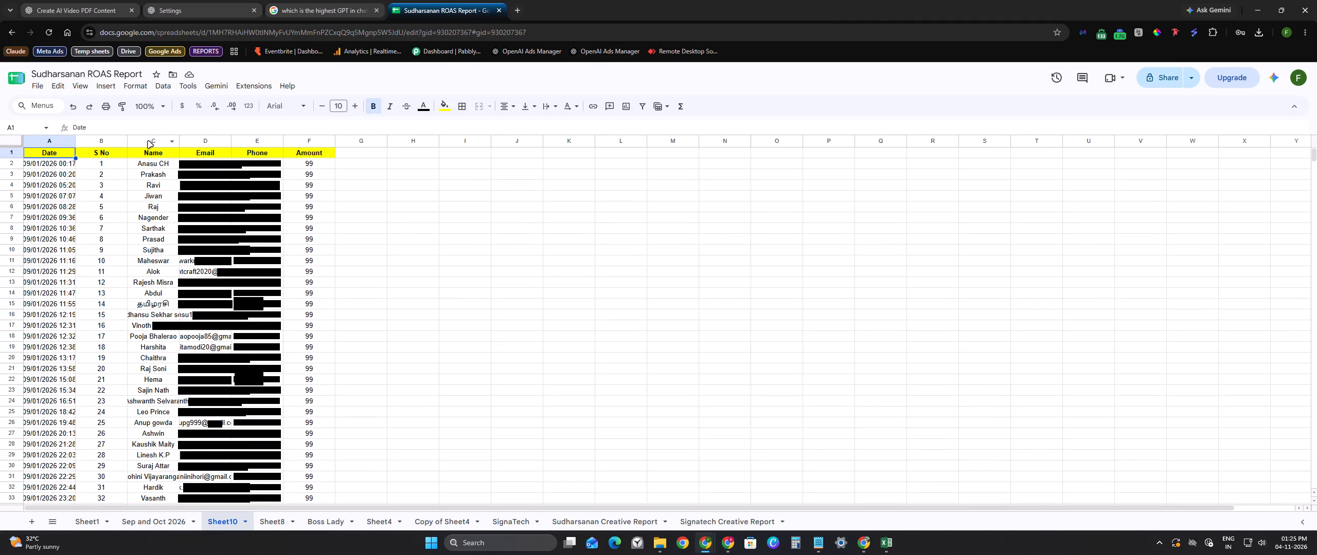
double_click(76, 139)
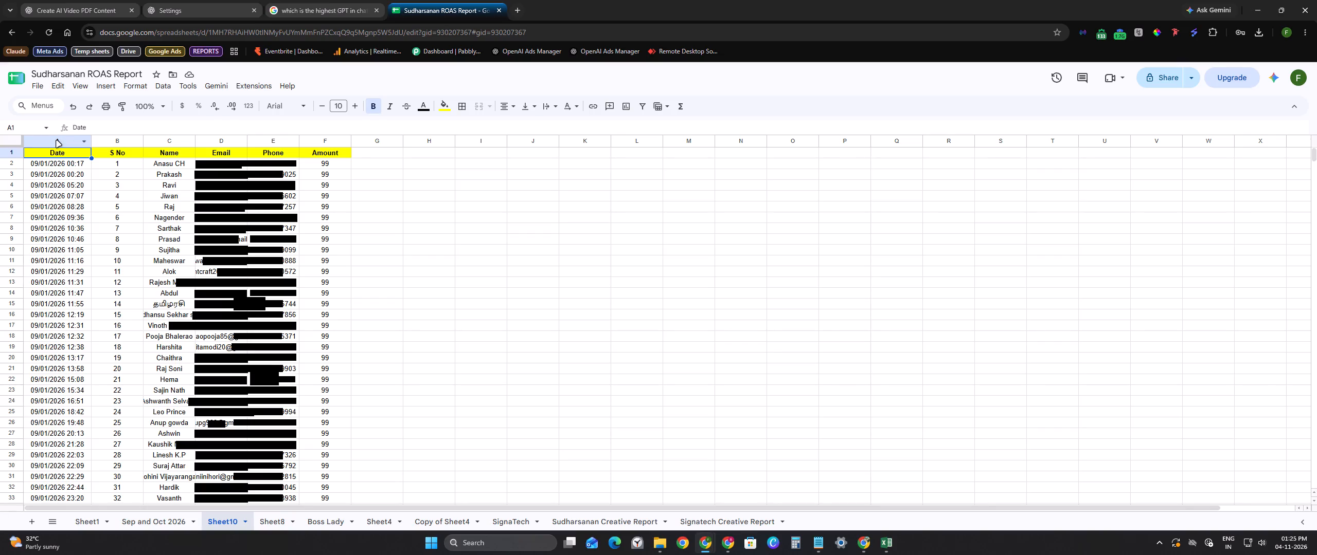
click(57, 141)
click(515, 173)
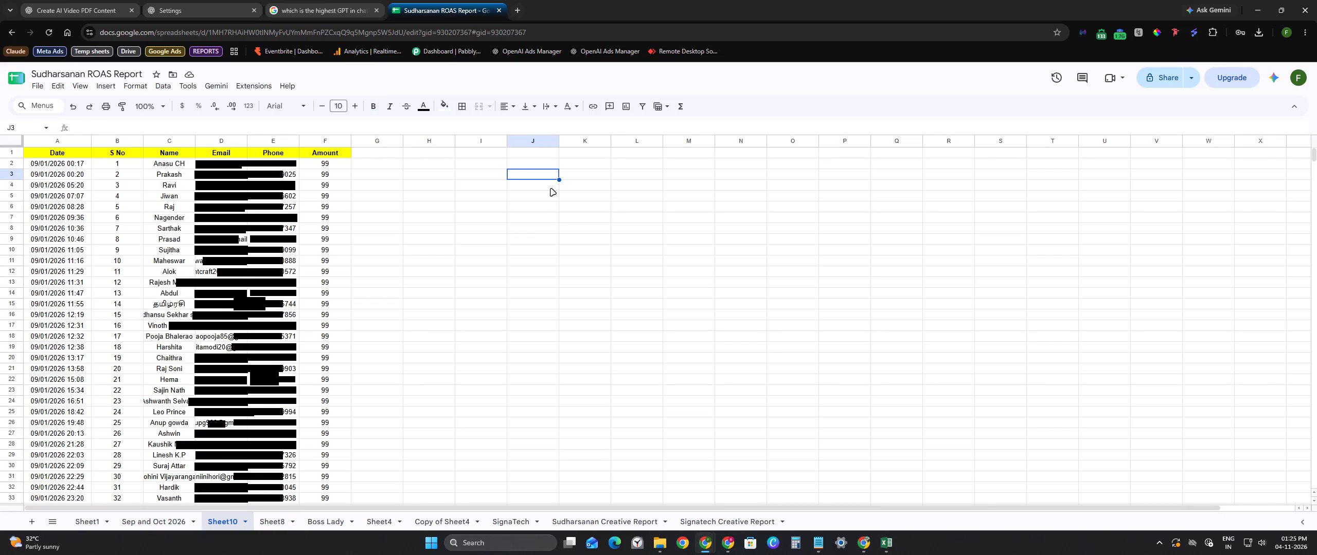
Copy the entire contents of Sheet10 into a new blank spreadsheet, starting at cell A1.
click(17, 143)
drag(17, 143, 25, 144)
key(ctrl+c)
click(22, 83)
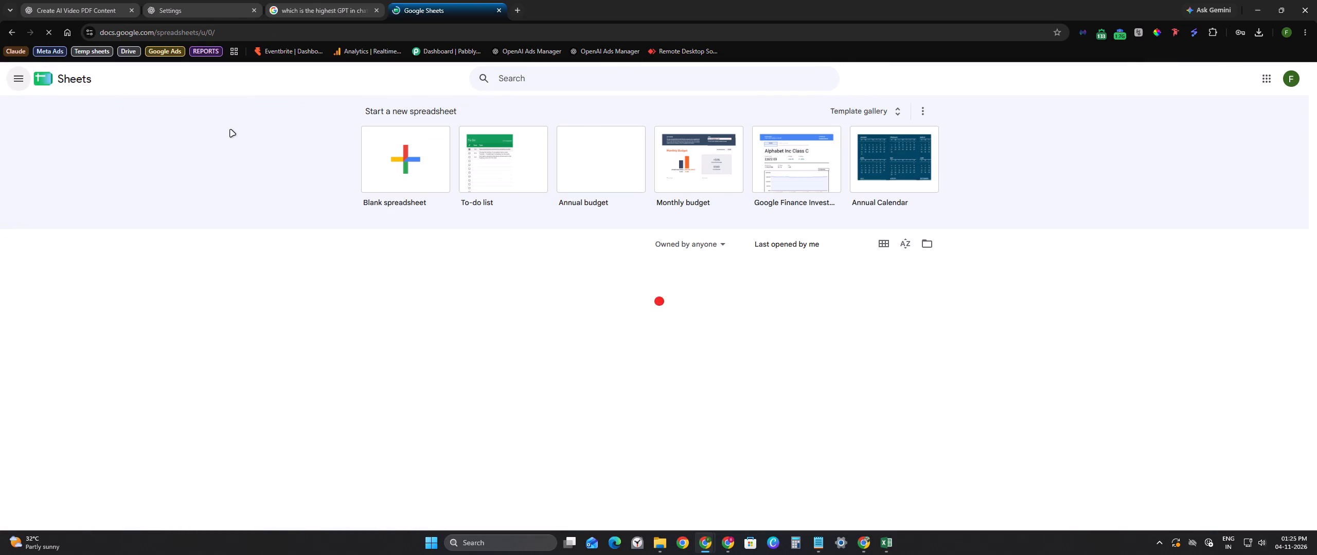
click(405, 163)
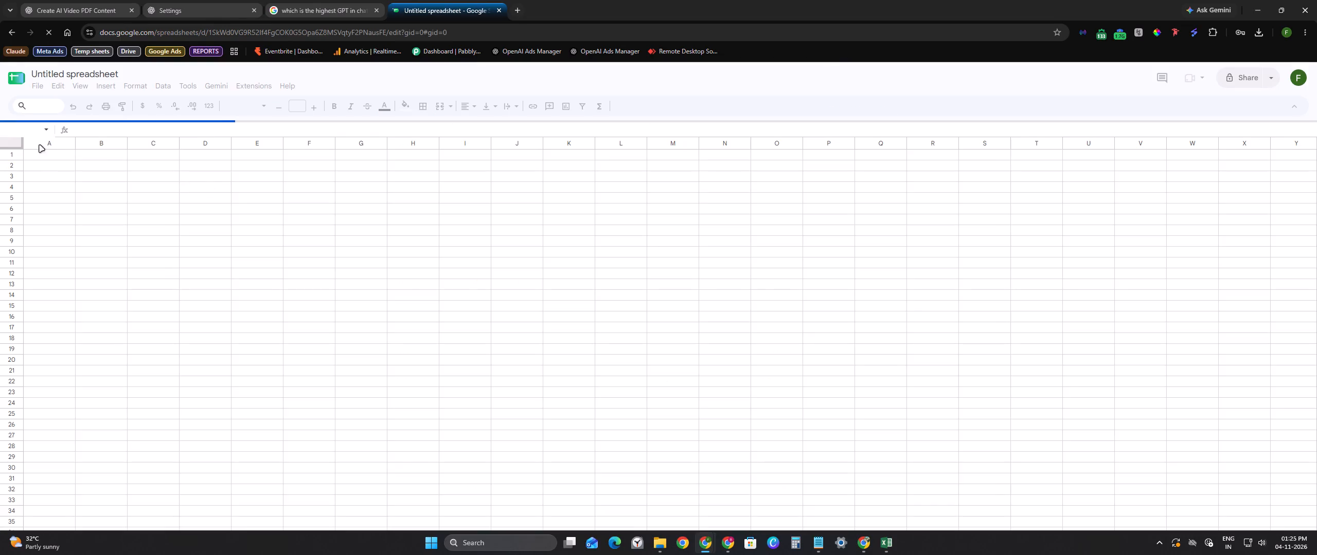
click(35, 157)
click(68, 225)
key(ctrl+v)
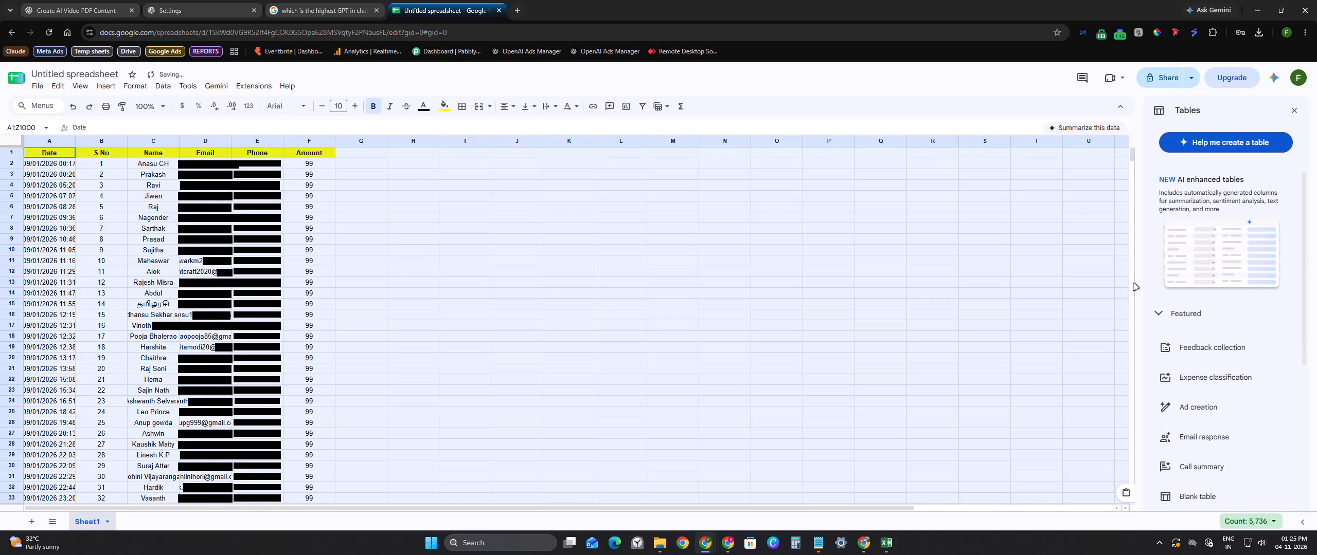
Dismiss the table suggestions and count the date entries in column A of the new spreadsheet, from row 2 down.
click(1023, 260)
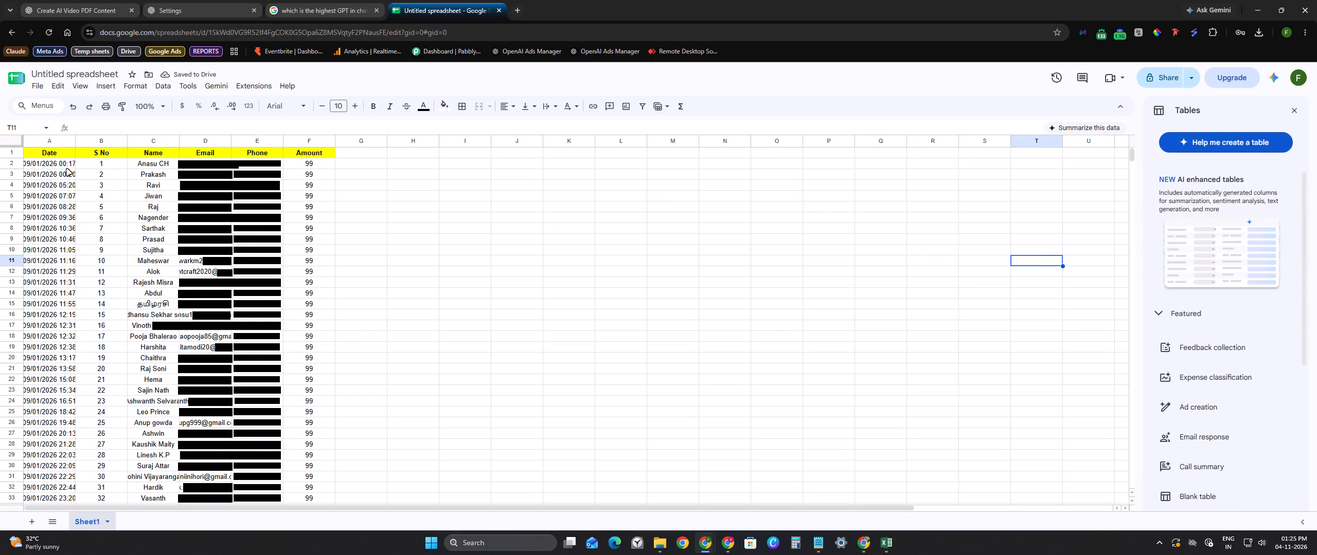
click(62, 169)
click(1298, 112)
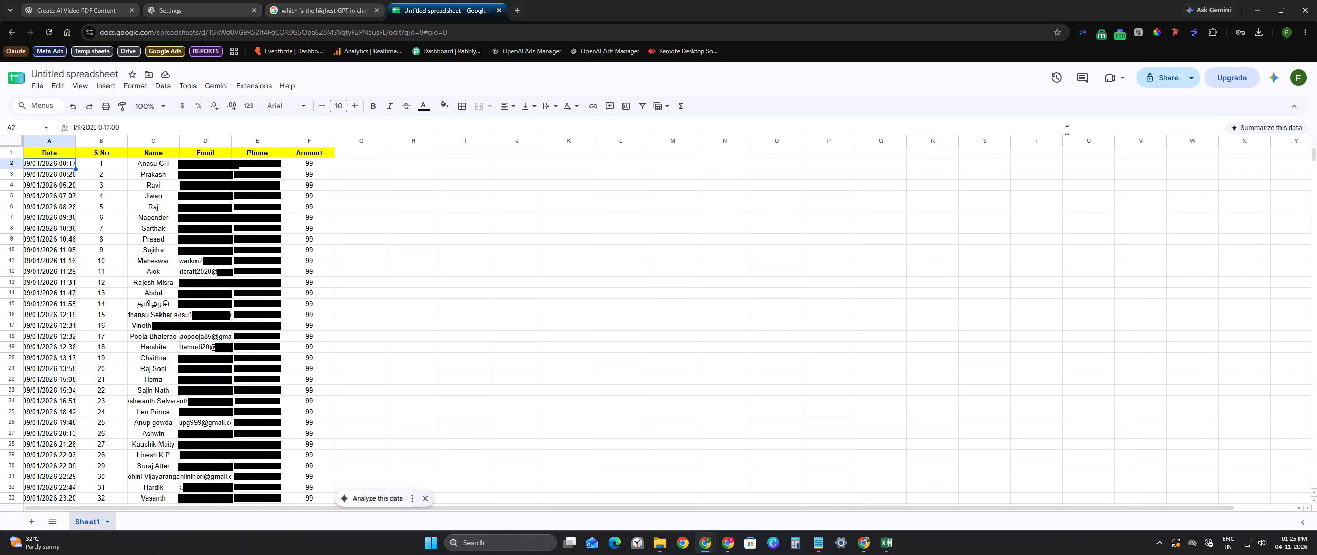
key(ctrl+shift+Down)
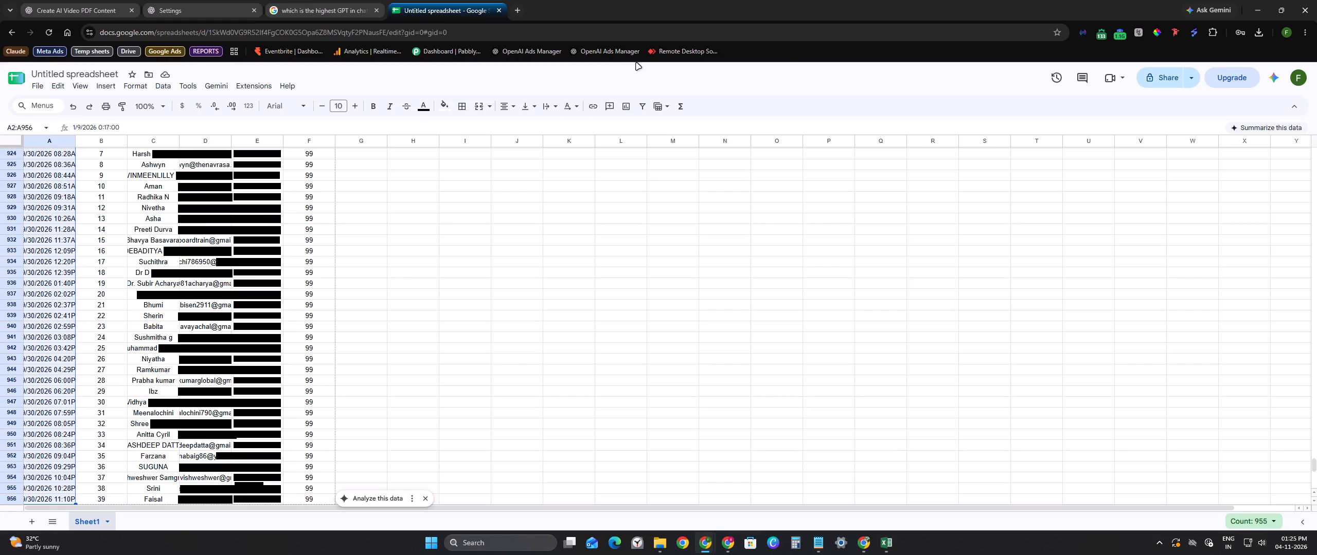
Rename the new spreadsheet as Consolidated Tickets.
double_click(102, 72)
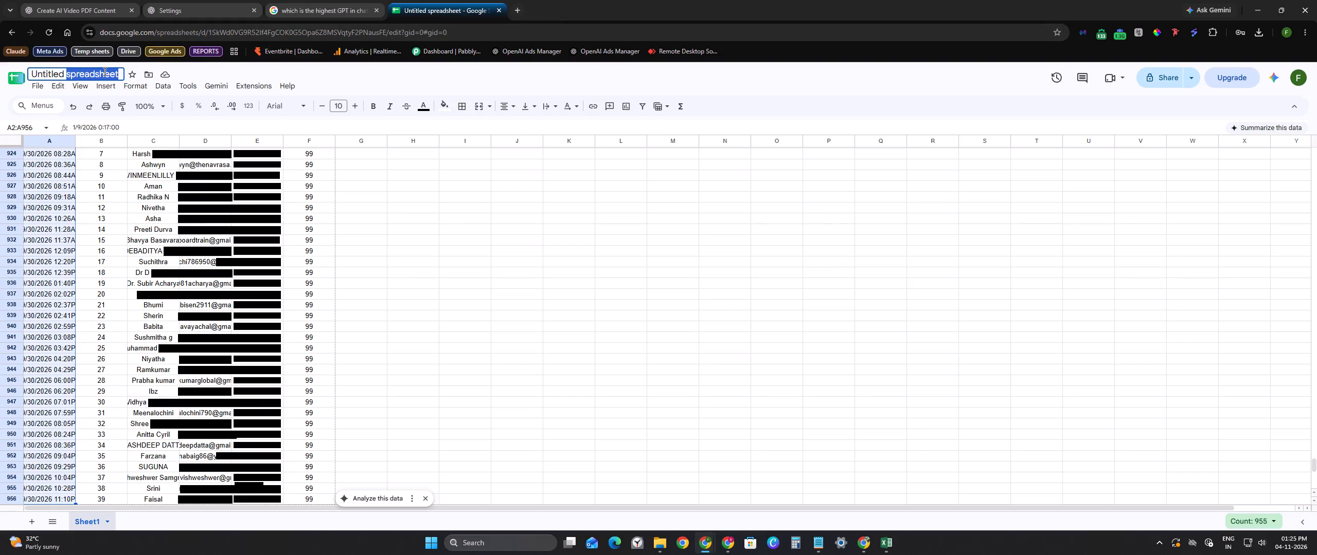
triple_click(105, 71)
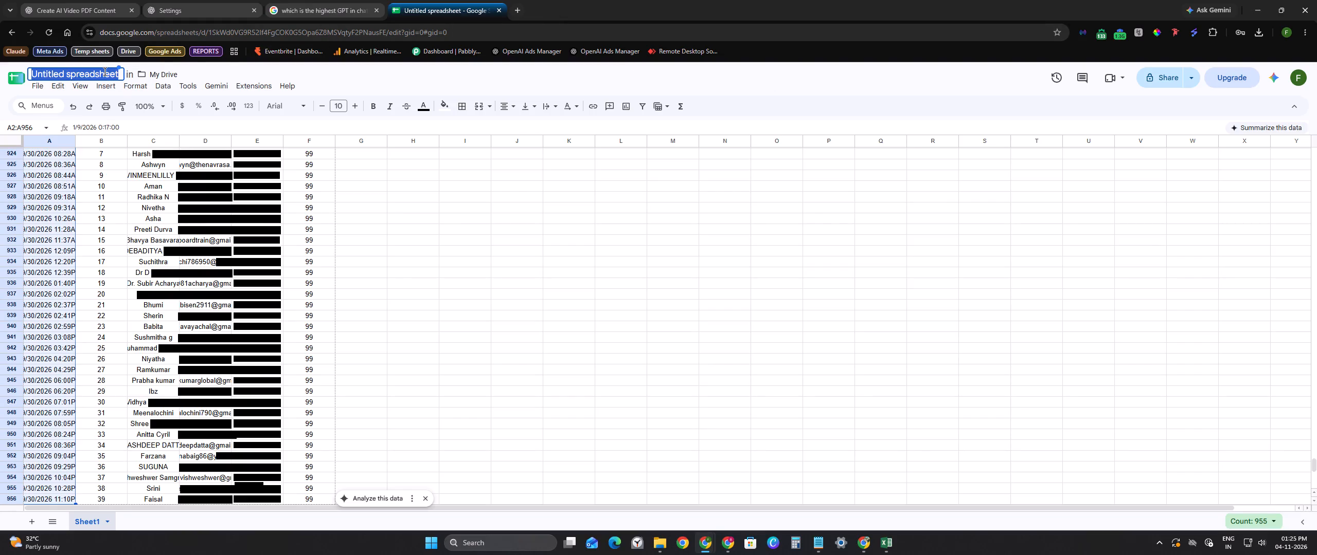
text(Consolidated)
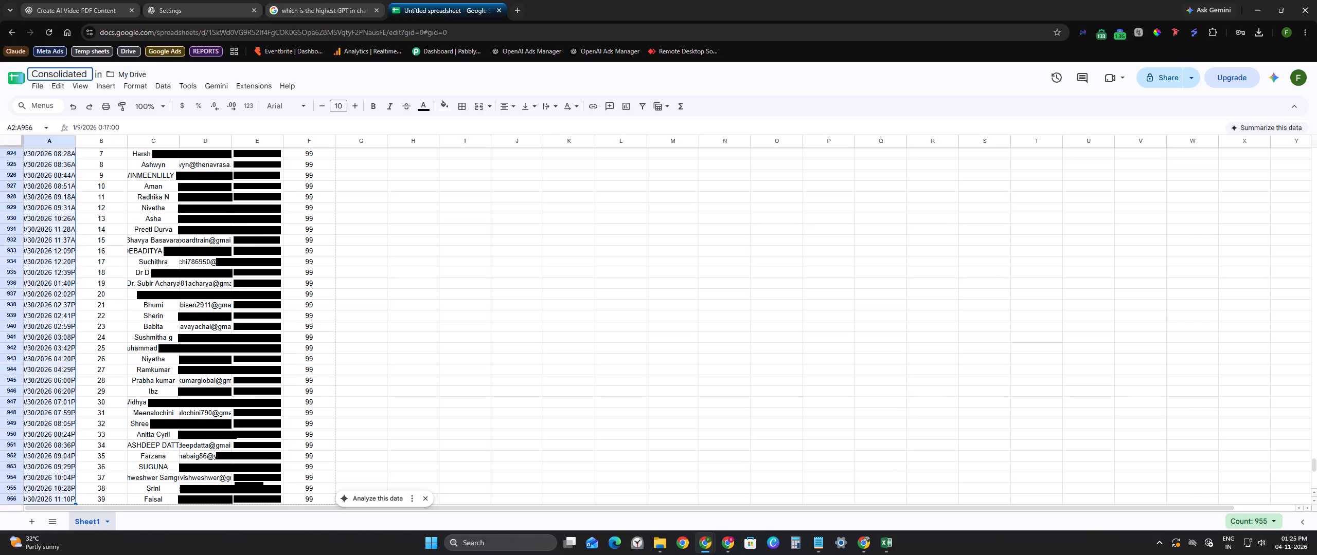
key(space)
text(Ticlkets)
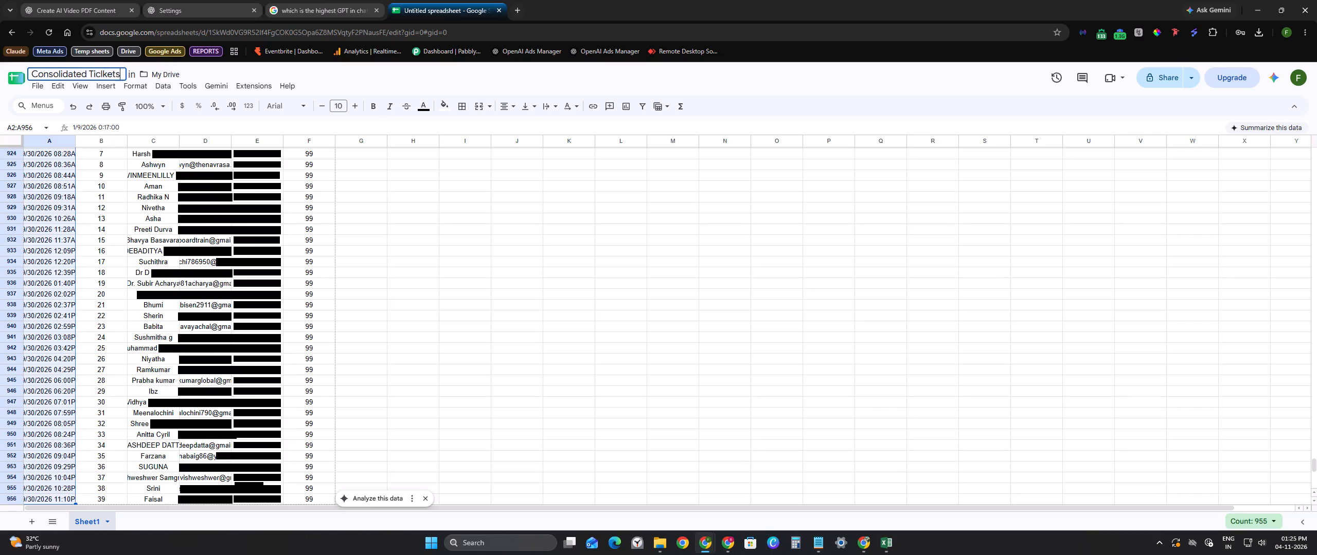
key(Return)
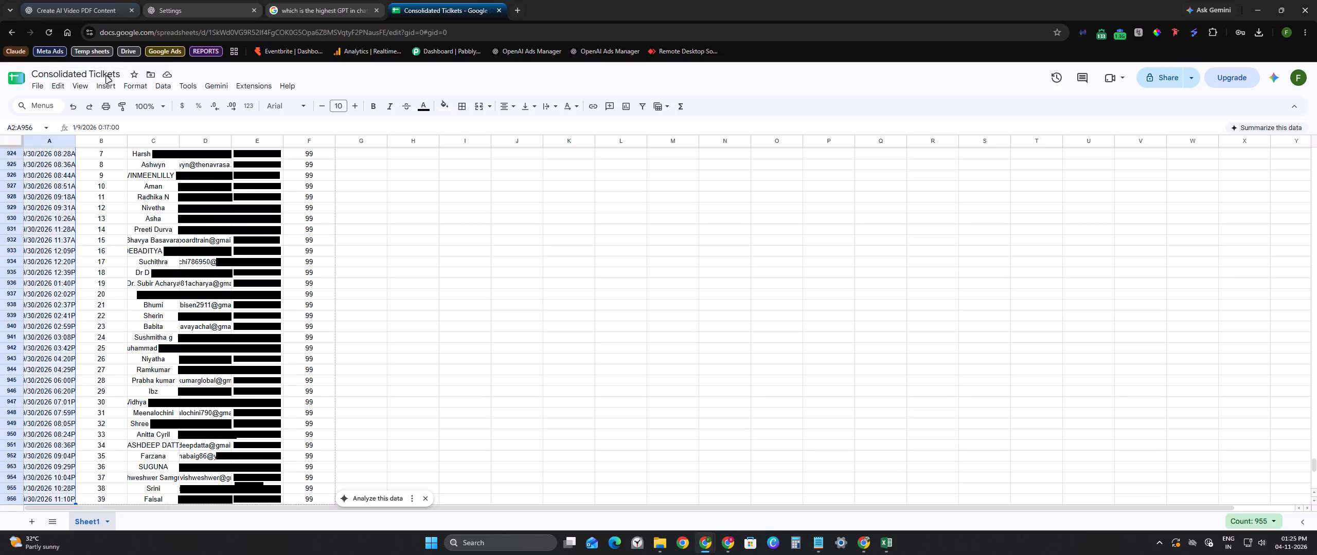
double_click(100, 72)
click(104, 74)
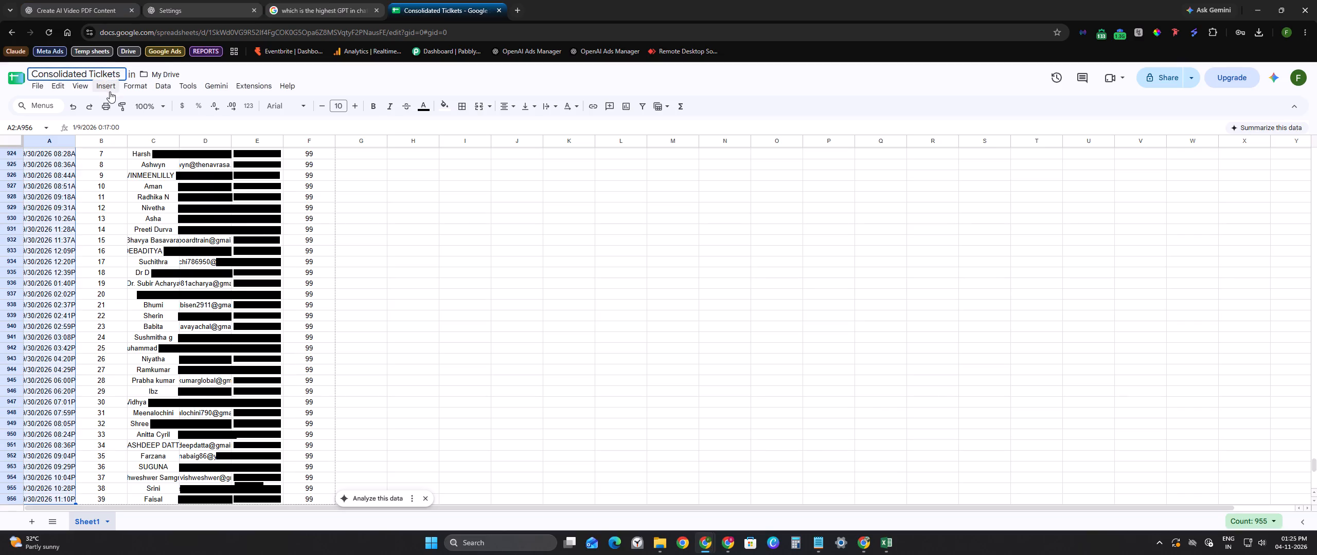
key(BackSpace)
key(Return)
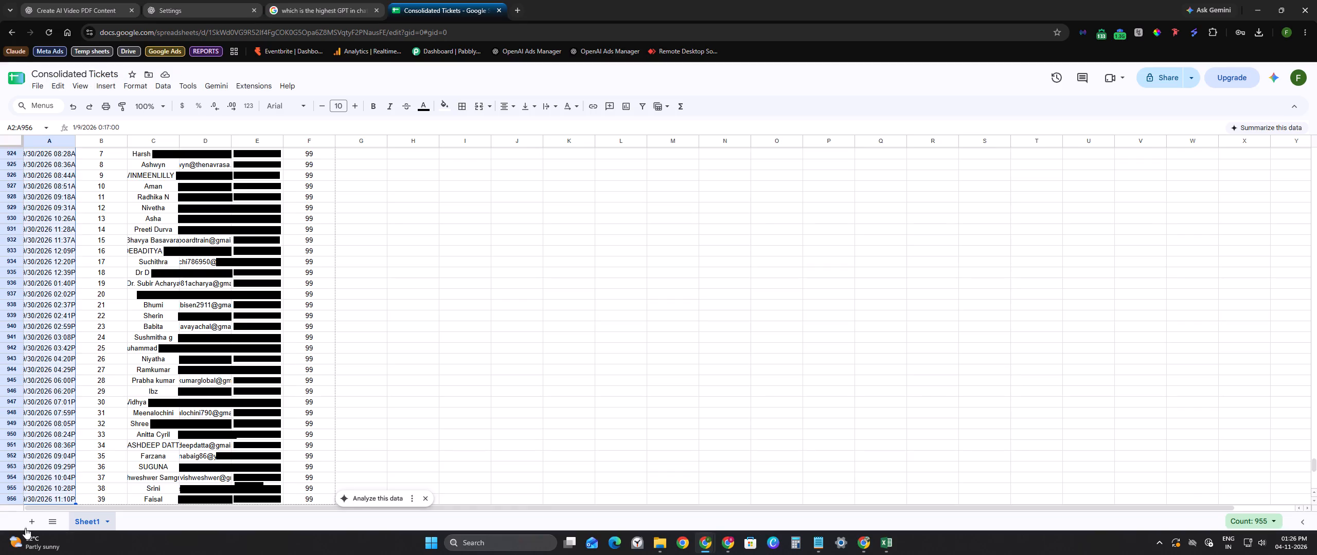
Rename Sheet1 of the Consolidated Tickets spreadsheet as Overall.
double_click(94, 521)
text(Overall)
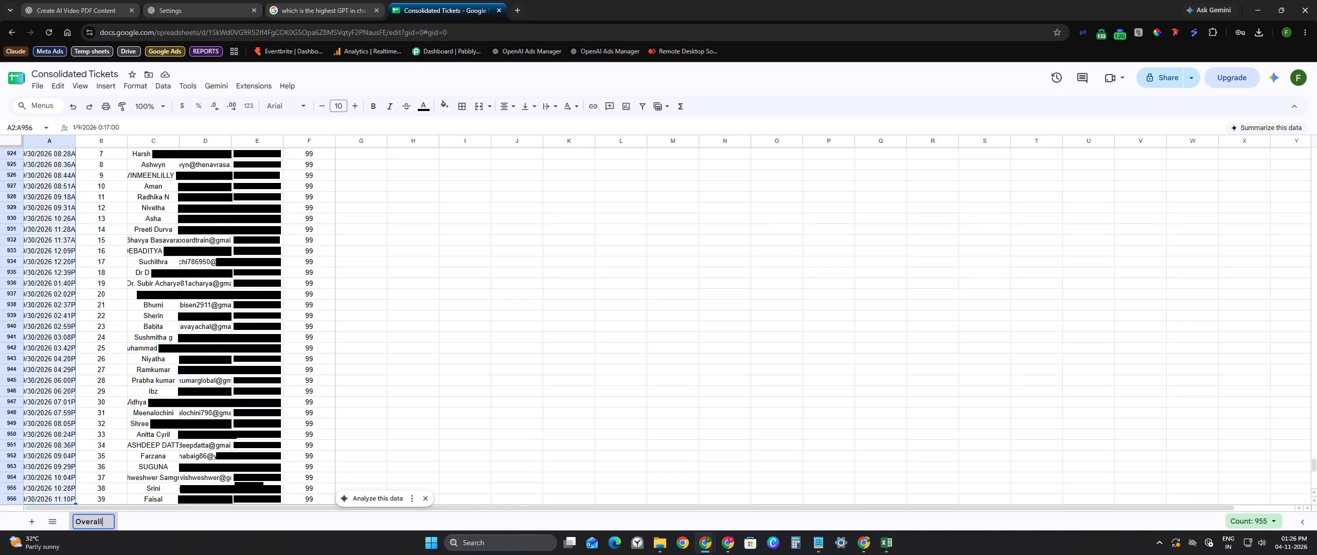
Add a second, blank sheet to the Consolidated Tickets spreadsheet.
click(33, 523)
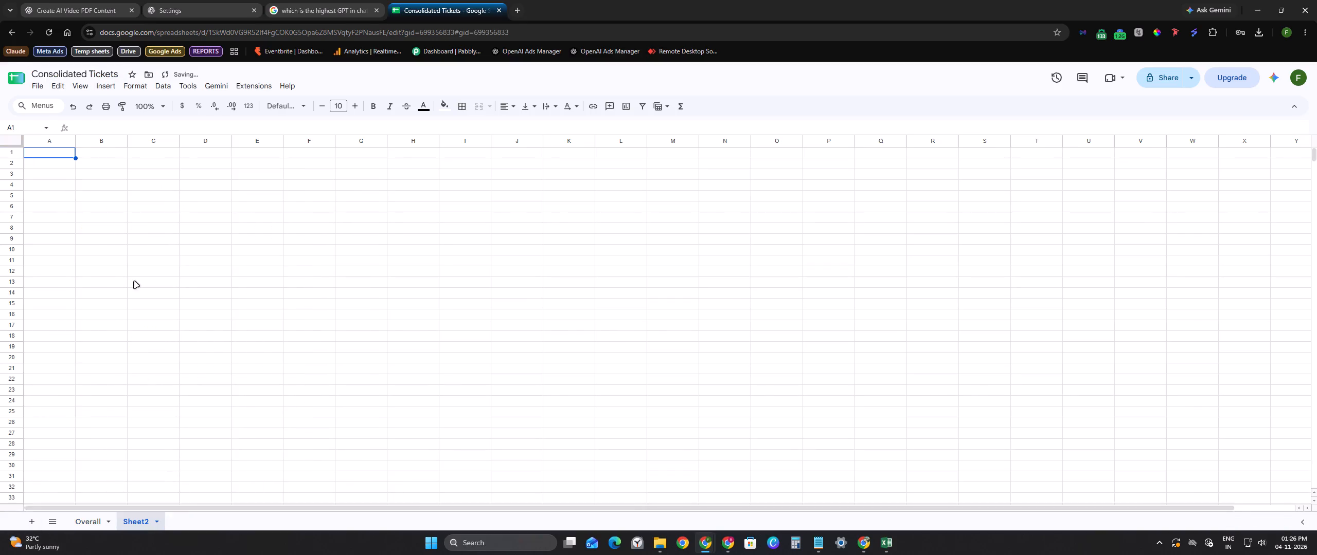
key(alt+Tab)
key(alt+Tab)
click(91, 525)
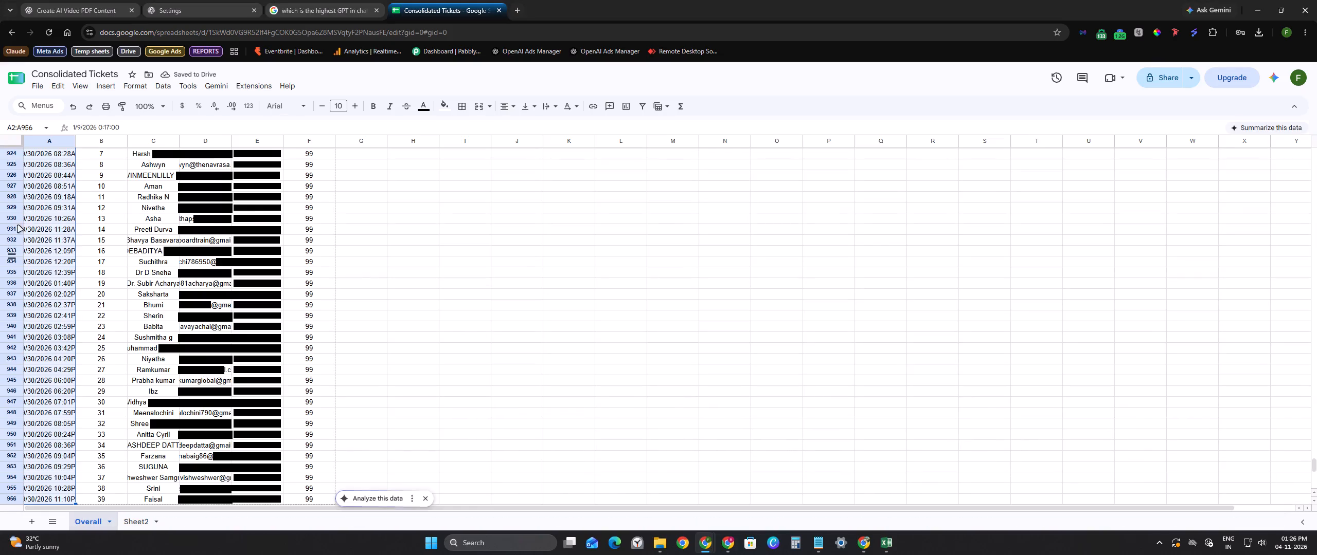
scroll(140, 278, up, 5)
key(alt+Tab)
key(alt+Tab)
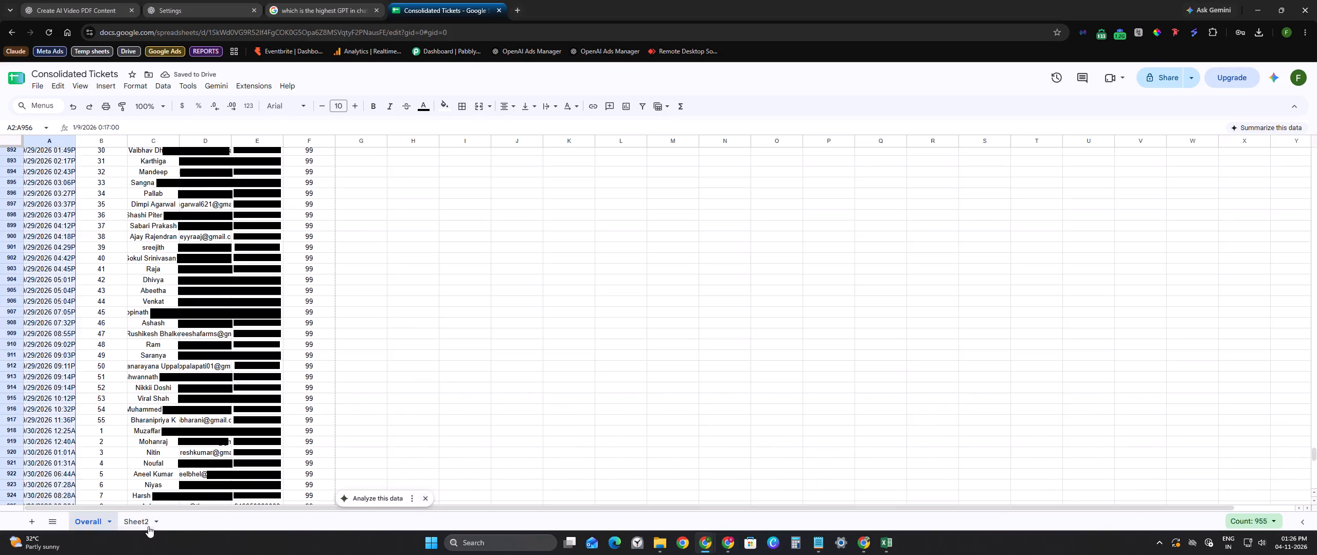
Rename Sheet2 of the Consolidated Tickets spreadsheet as Razorpay - Meta.
click(132, 525)
double_click(141, 523)
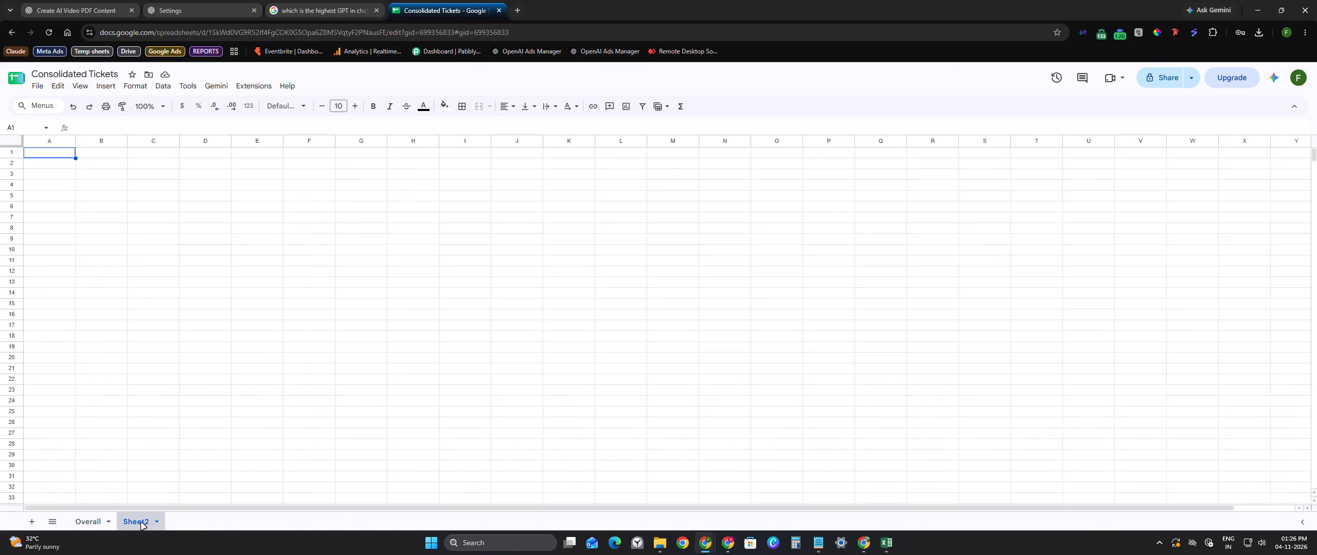
text(Raz)
text(orpay)
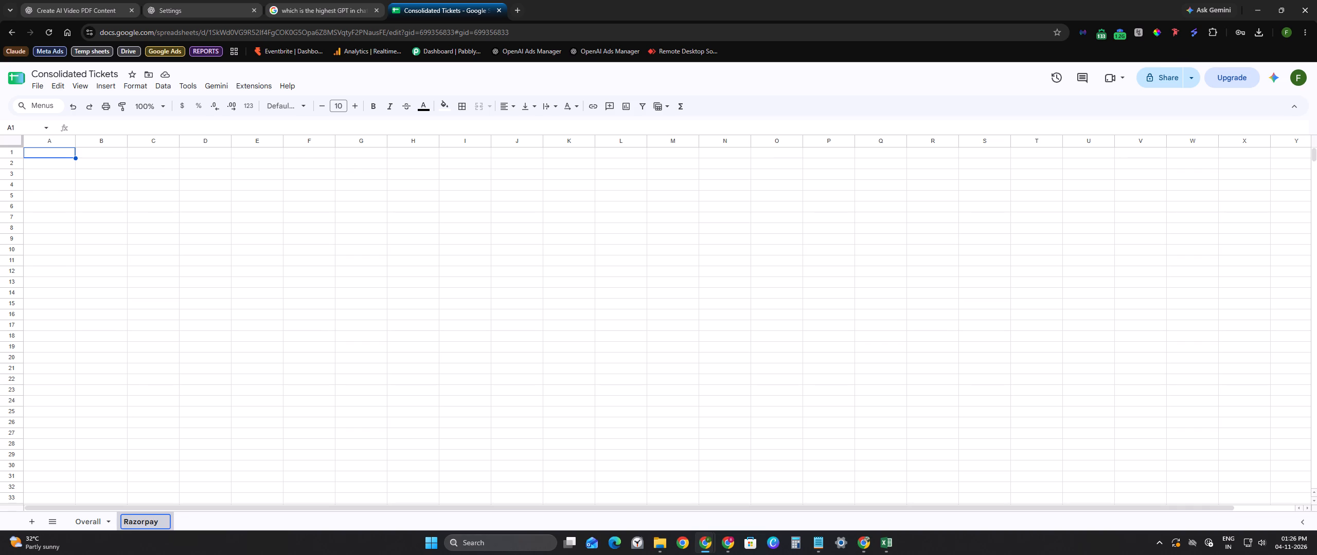
key(space)
text(- Meta)
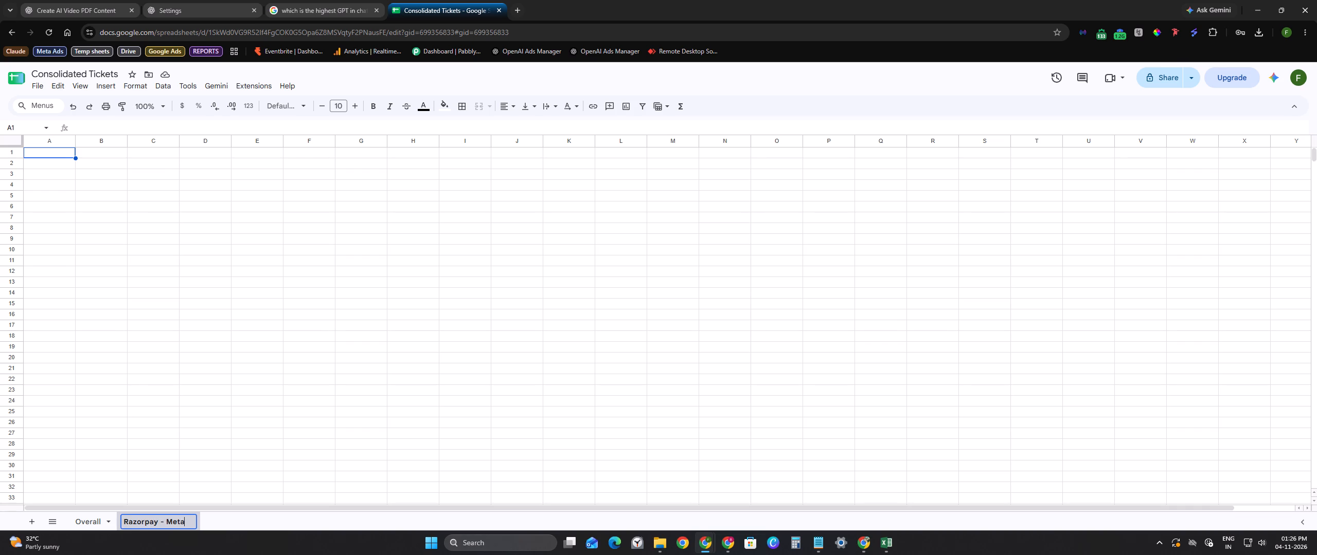
click(34, 530)
Add a third sheet to the Consolidated Tickets spreadsheet and name it Razorpay - Google.
click(34, 526)
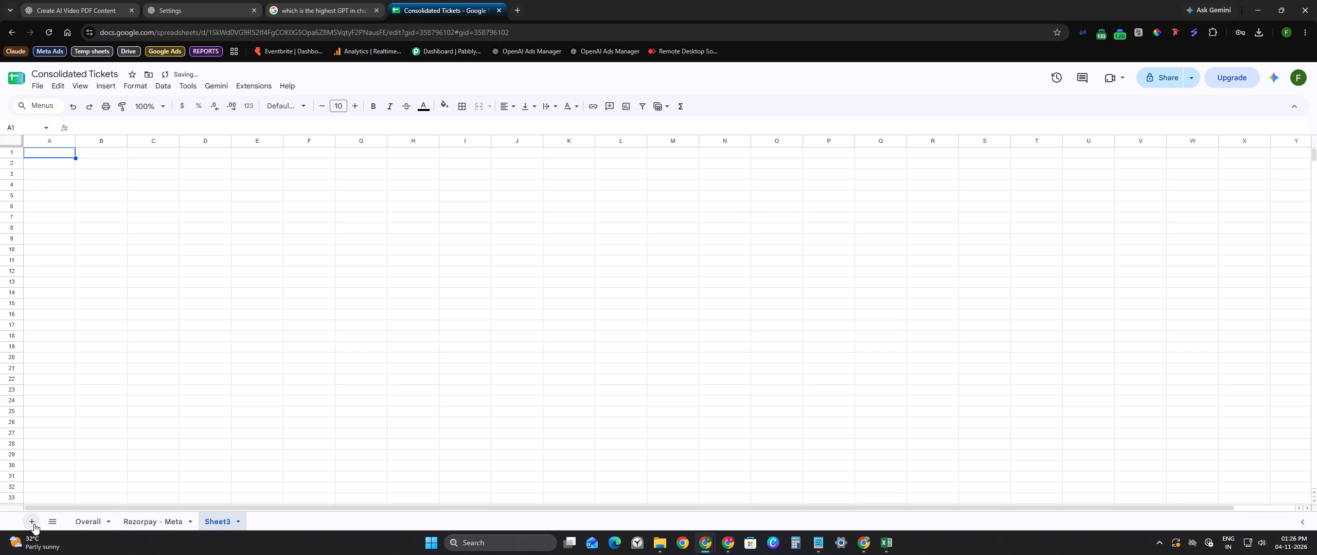
double_click(225, 523)
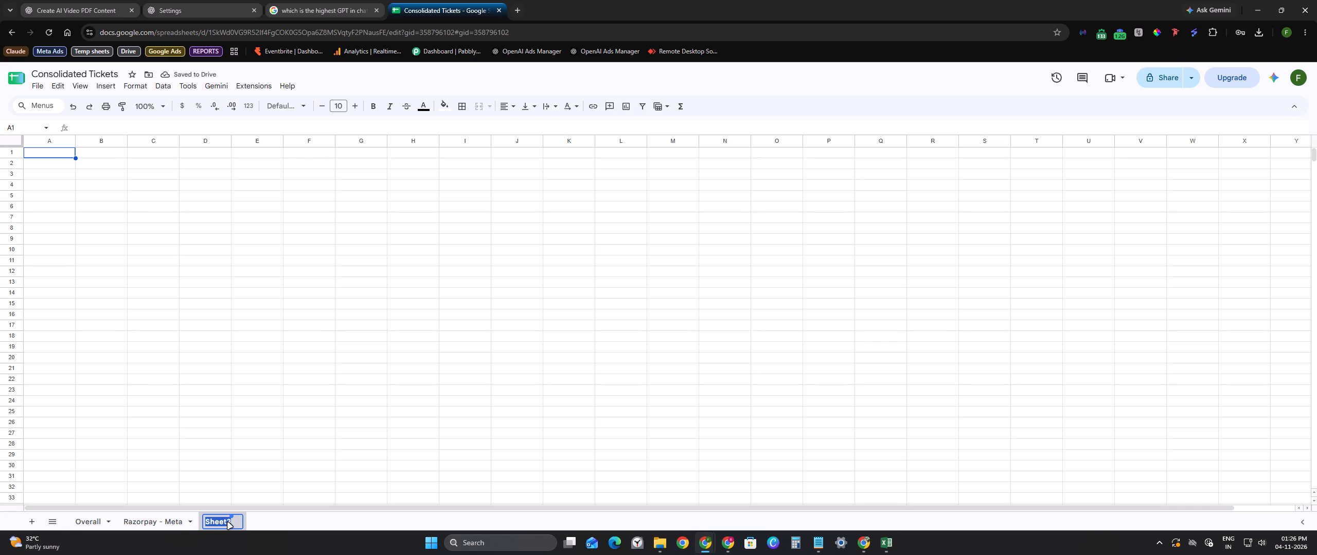
text(Razorpay -)
key(space)
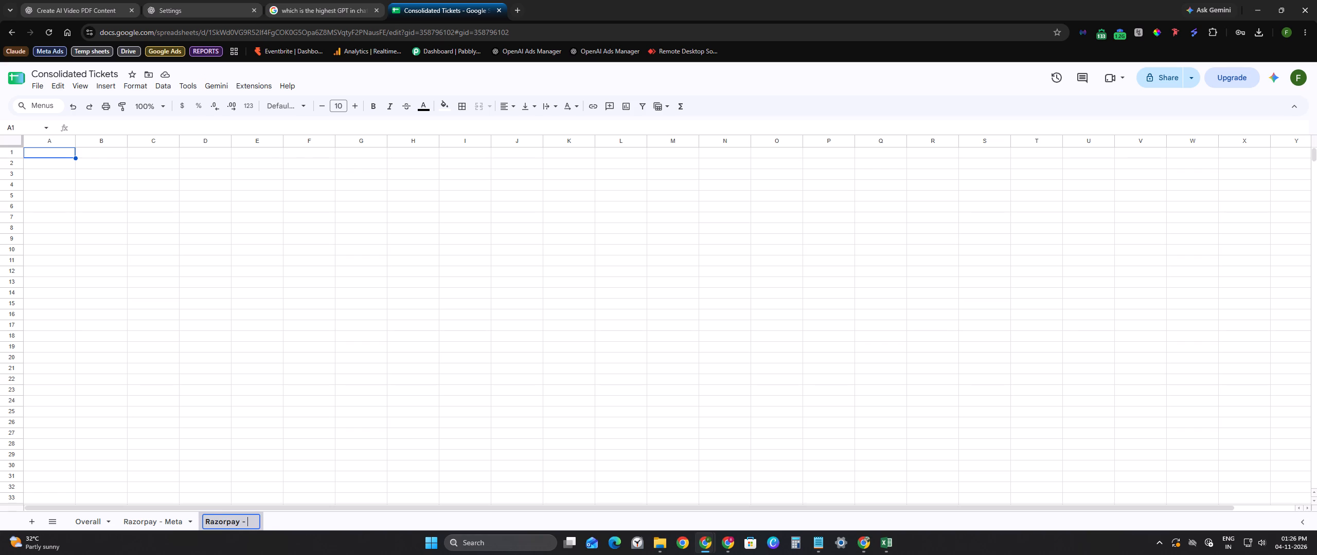
text(Google)
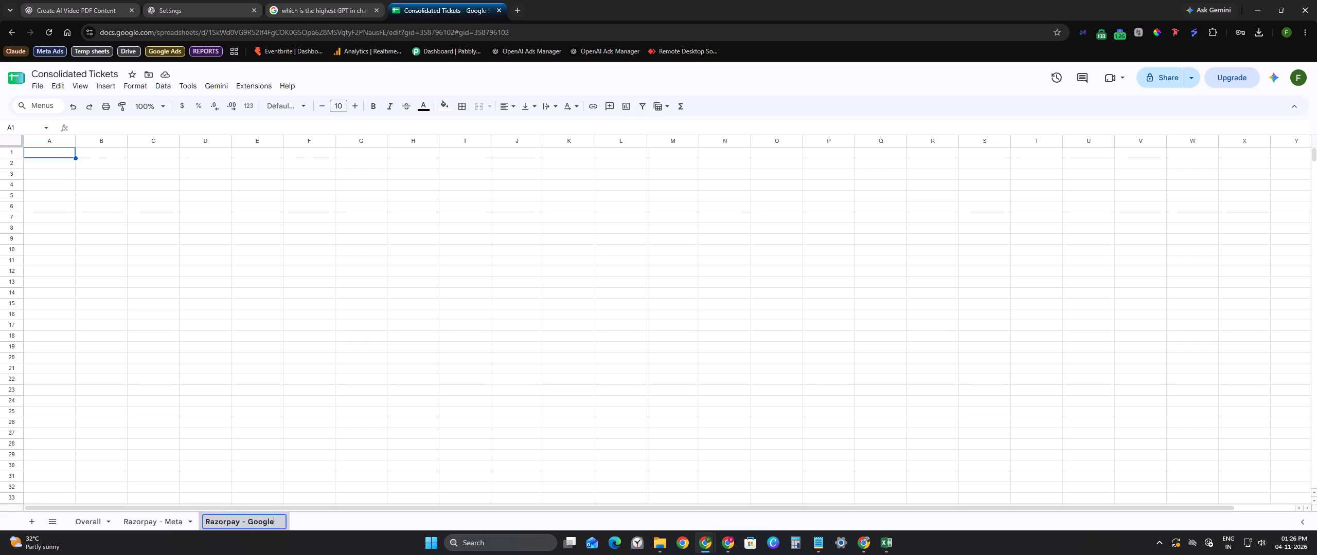
key(grave)
key(BackSpace)
click(297, 523)
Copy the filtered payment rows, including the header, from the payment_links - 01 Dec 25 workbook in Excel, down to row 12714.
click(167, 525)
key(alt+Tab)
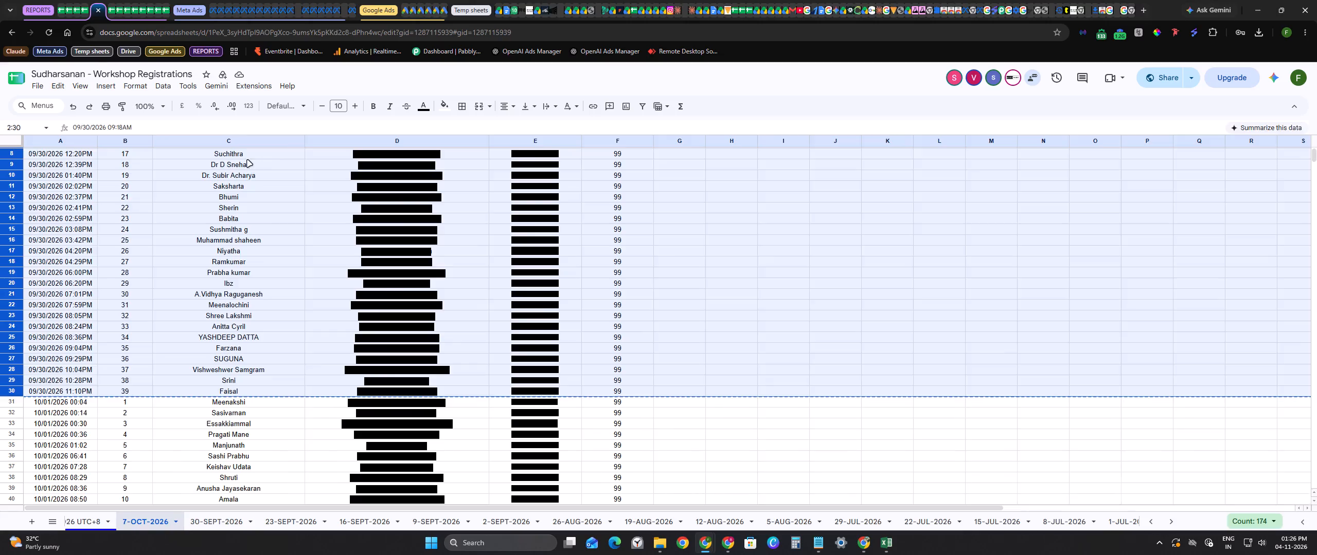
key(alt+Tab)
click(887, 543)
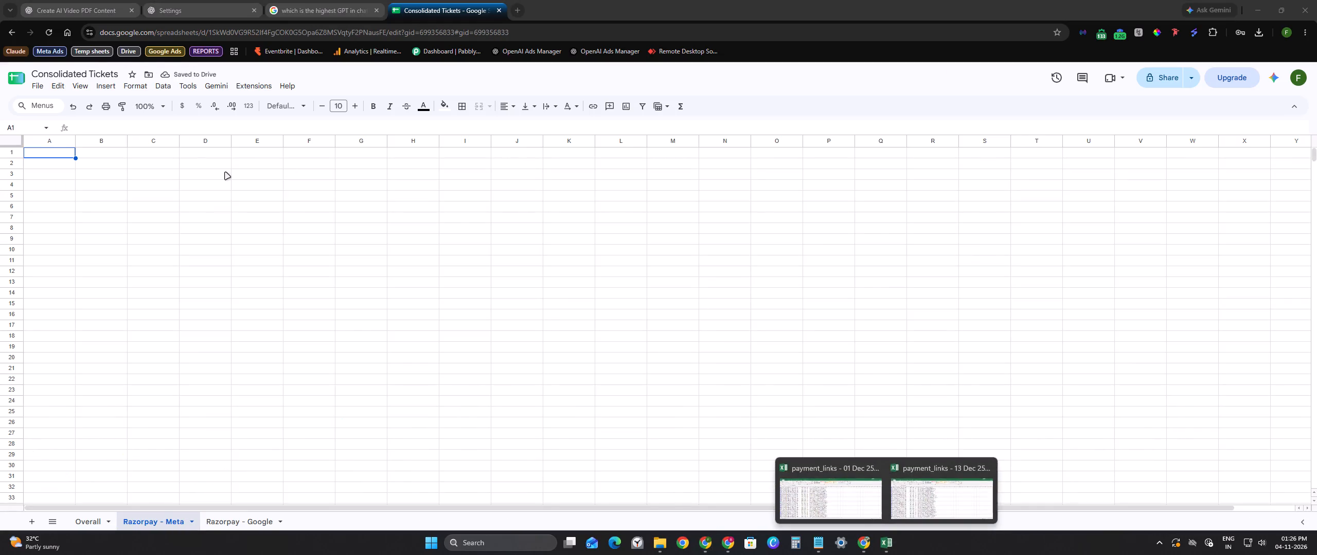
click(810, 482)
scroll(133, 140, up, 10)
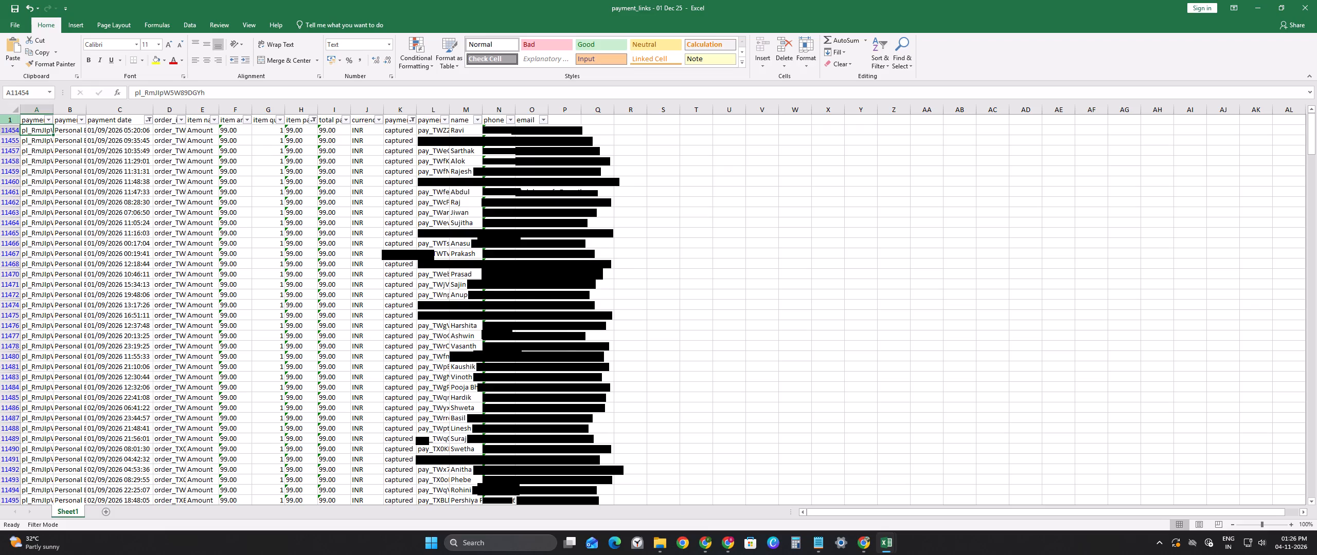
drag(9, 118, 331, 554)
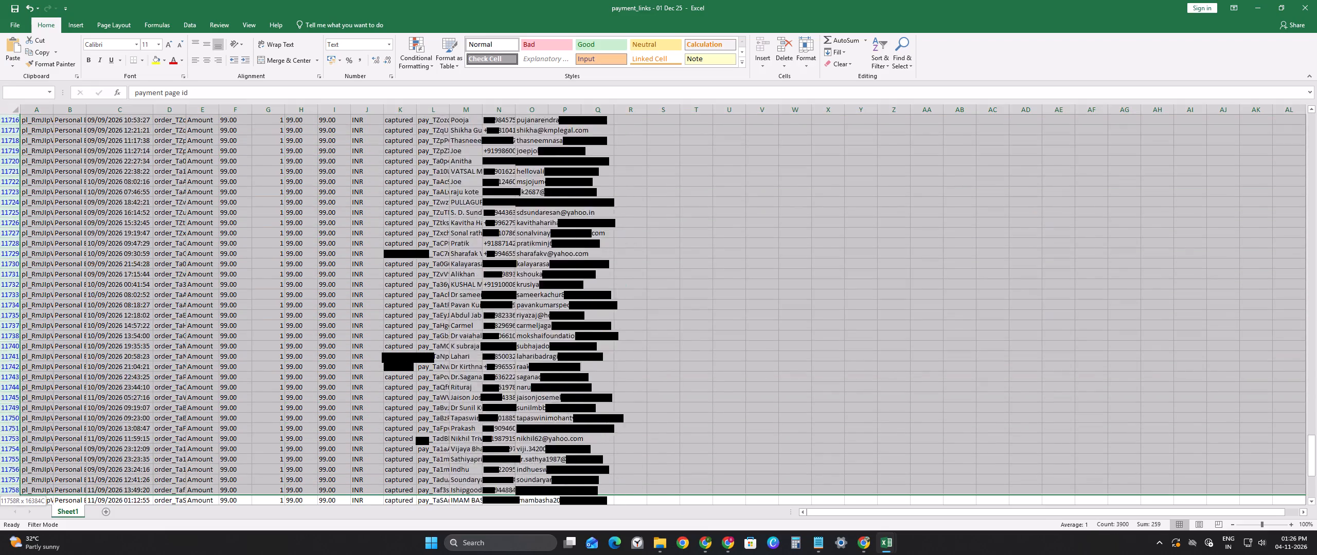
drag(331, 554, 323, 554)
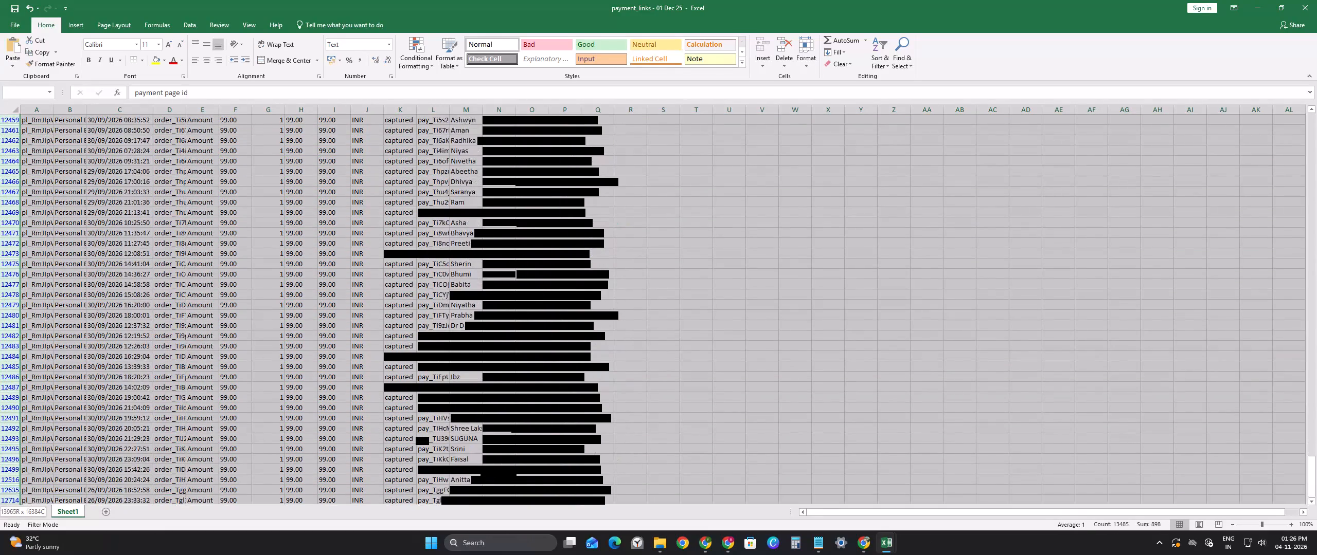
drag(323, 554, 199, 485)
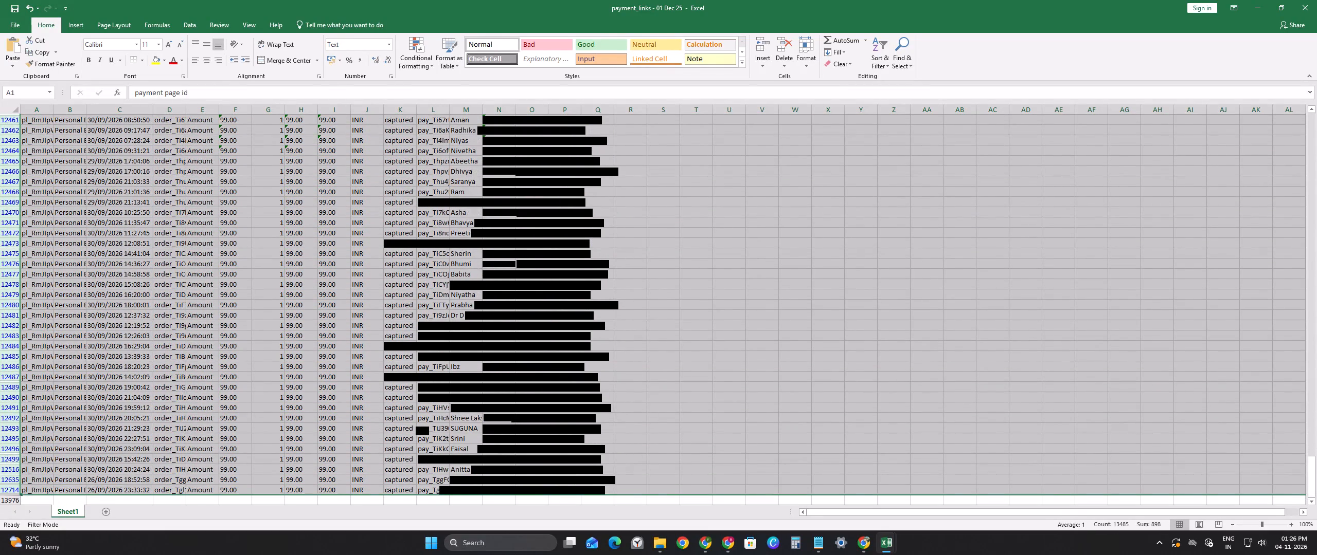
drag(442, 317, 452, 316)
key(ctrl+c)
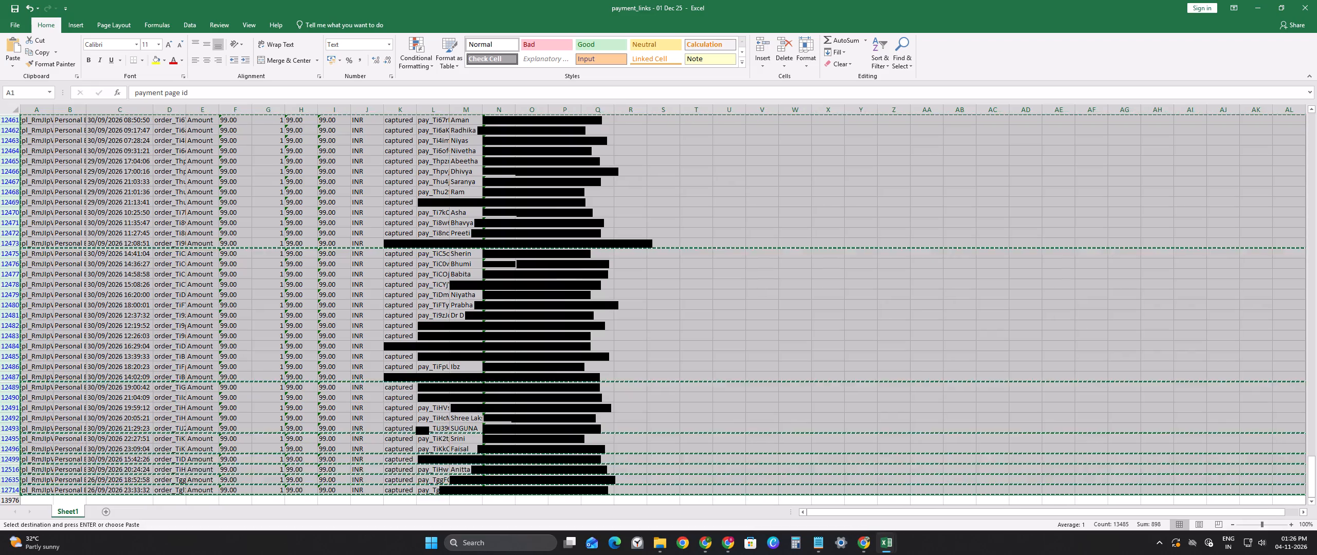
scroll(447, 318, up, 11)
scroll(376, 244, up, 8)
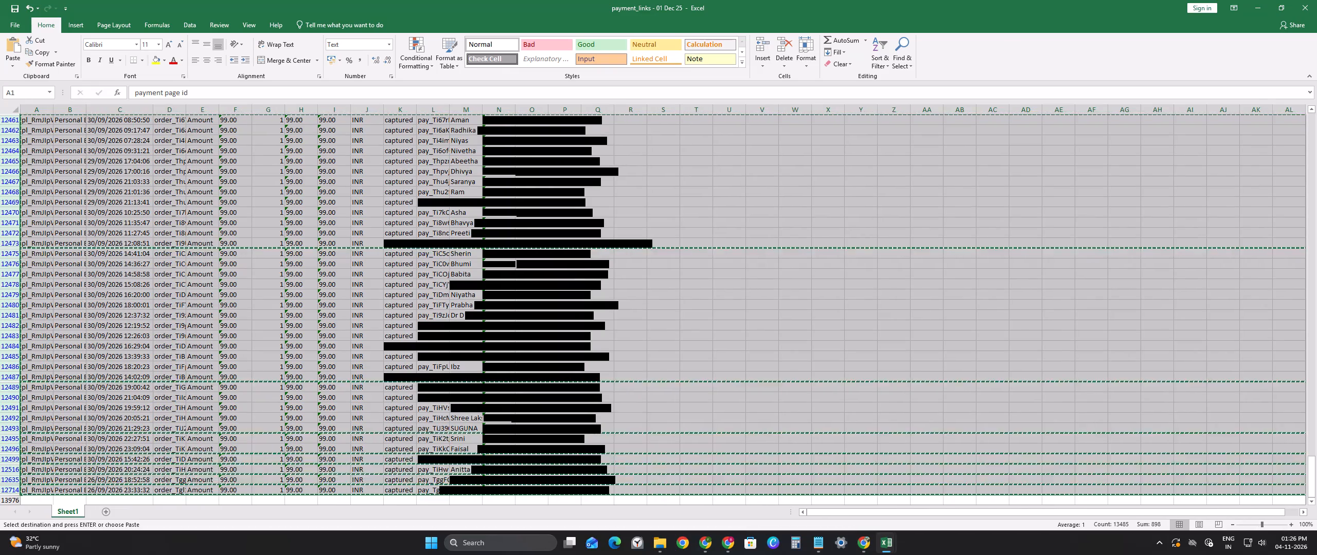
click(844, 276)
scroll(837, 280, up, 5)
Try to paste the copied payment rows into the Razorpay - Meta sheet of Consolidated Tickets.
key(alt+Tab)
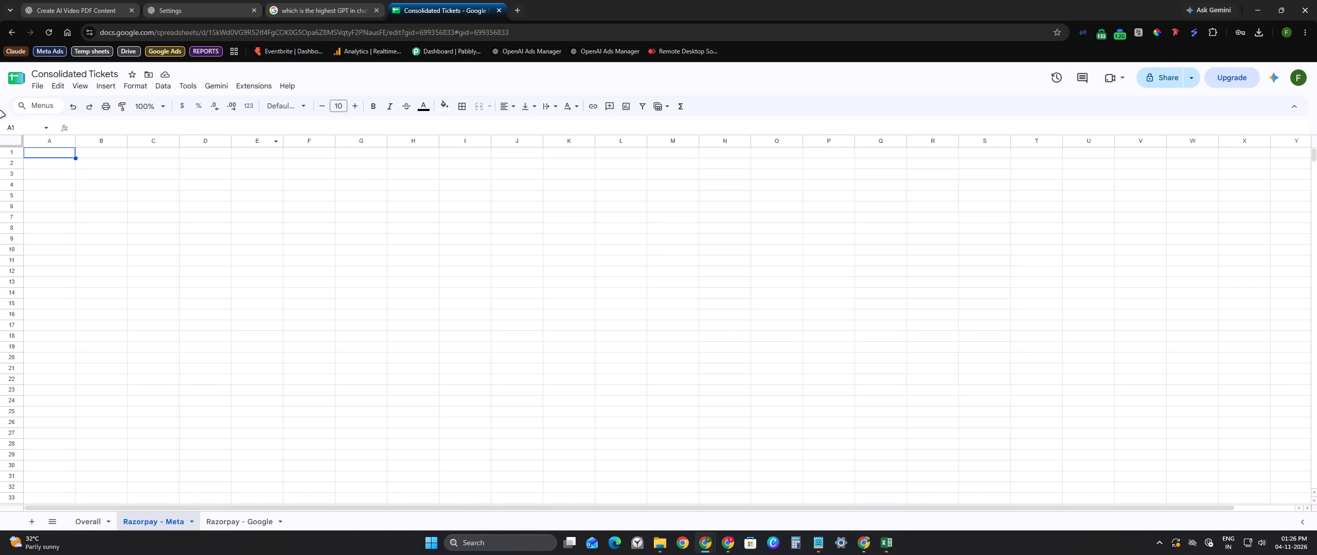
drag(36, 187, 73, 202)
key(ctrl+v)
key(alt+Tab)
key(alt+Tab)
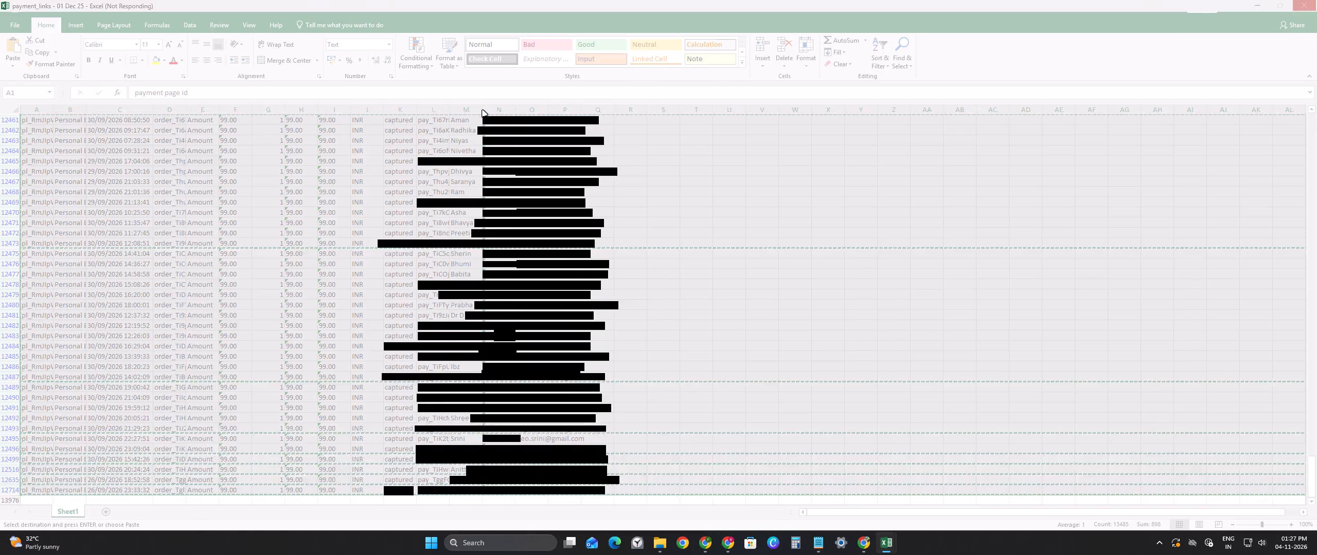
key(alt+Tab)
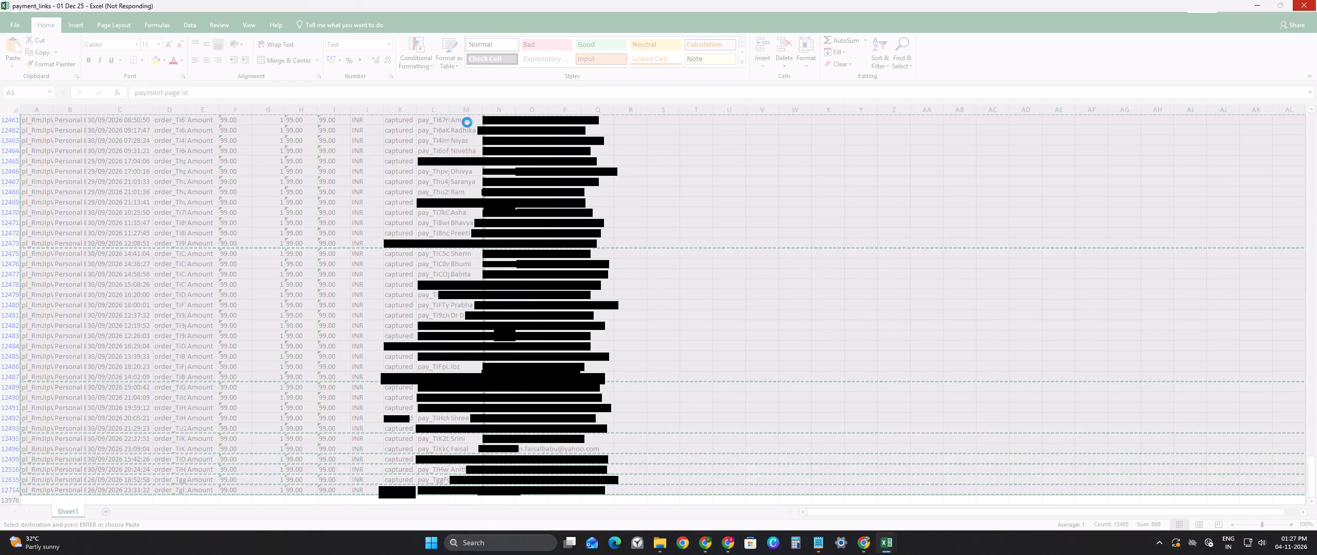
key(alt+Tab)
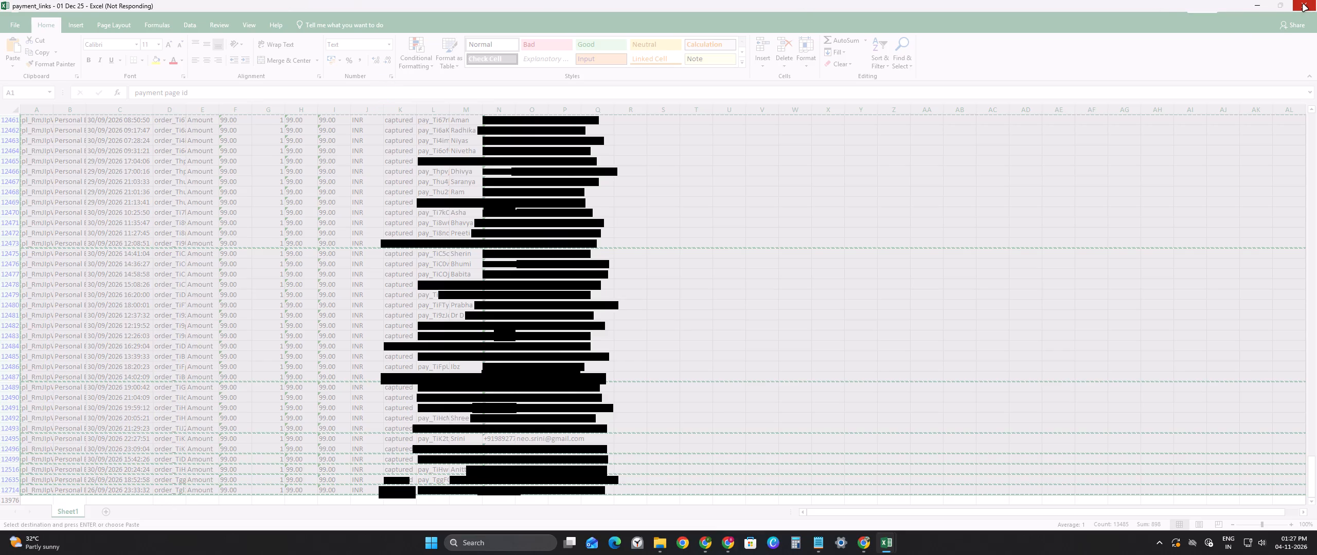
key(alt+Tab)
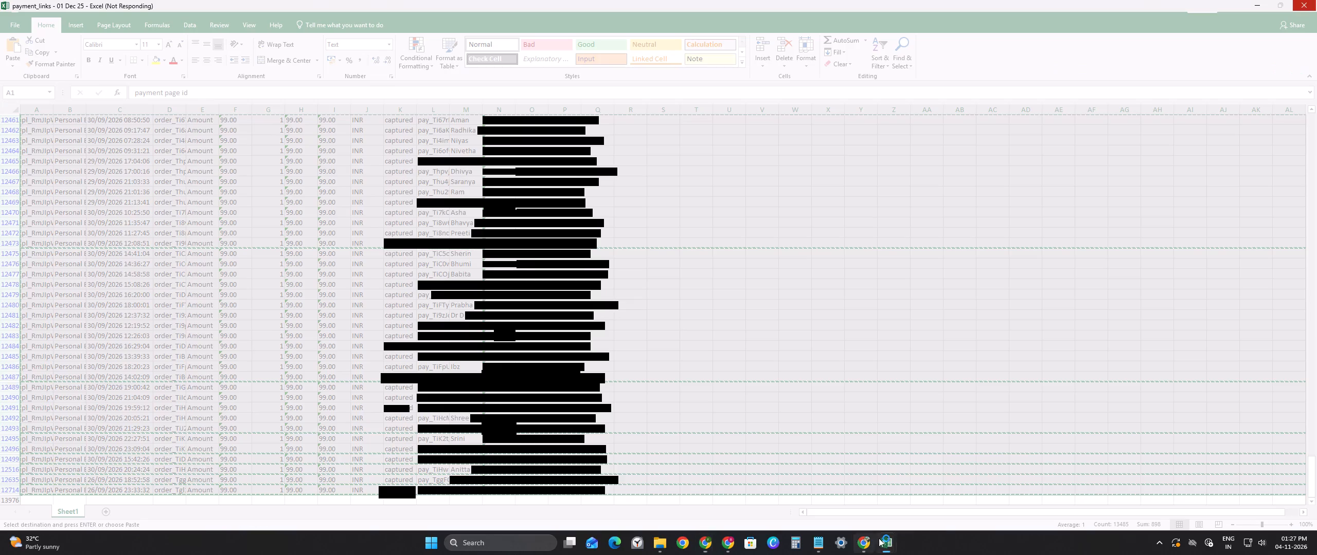
Close the unresponsive Excel program and cancel its information recovery.
click(877, 466)
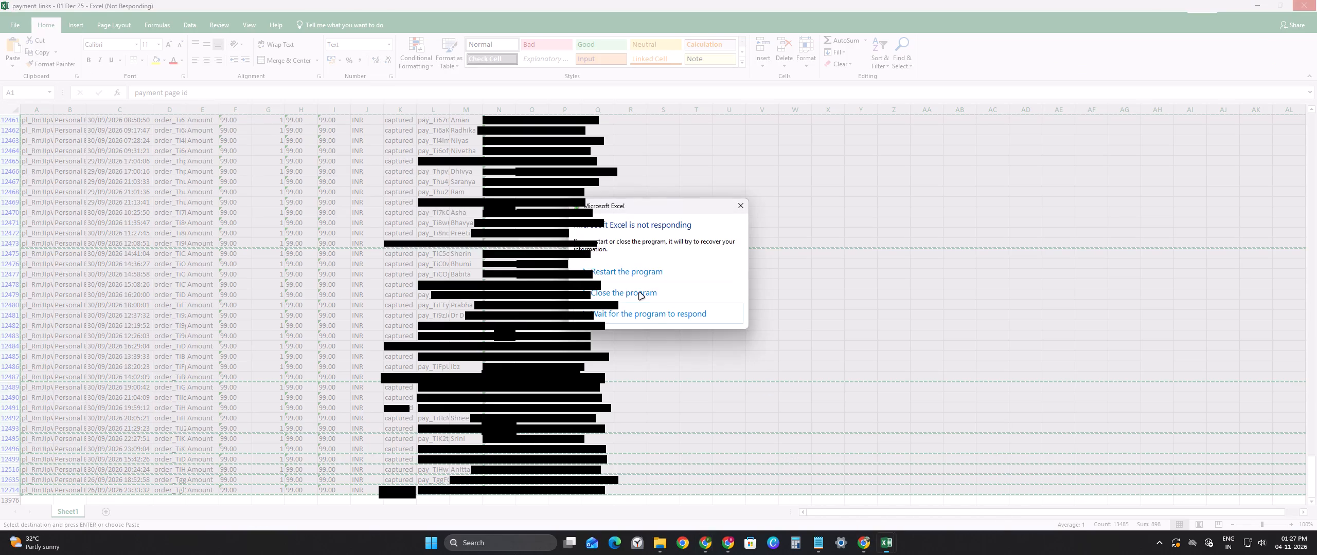
click(639, 293)
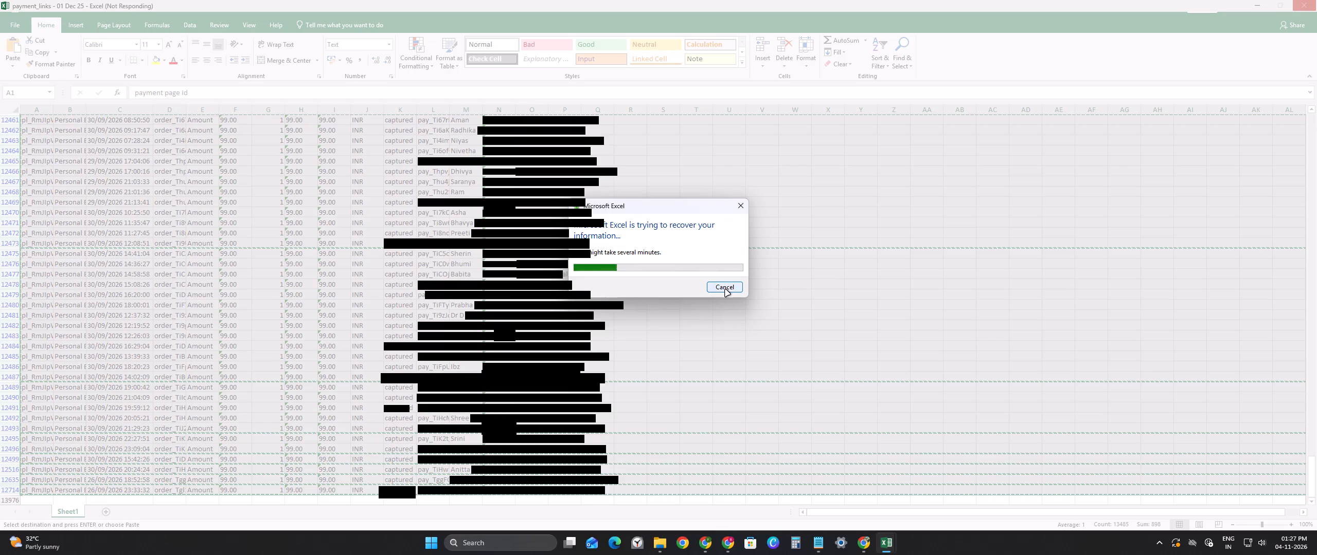
click(725, 290)
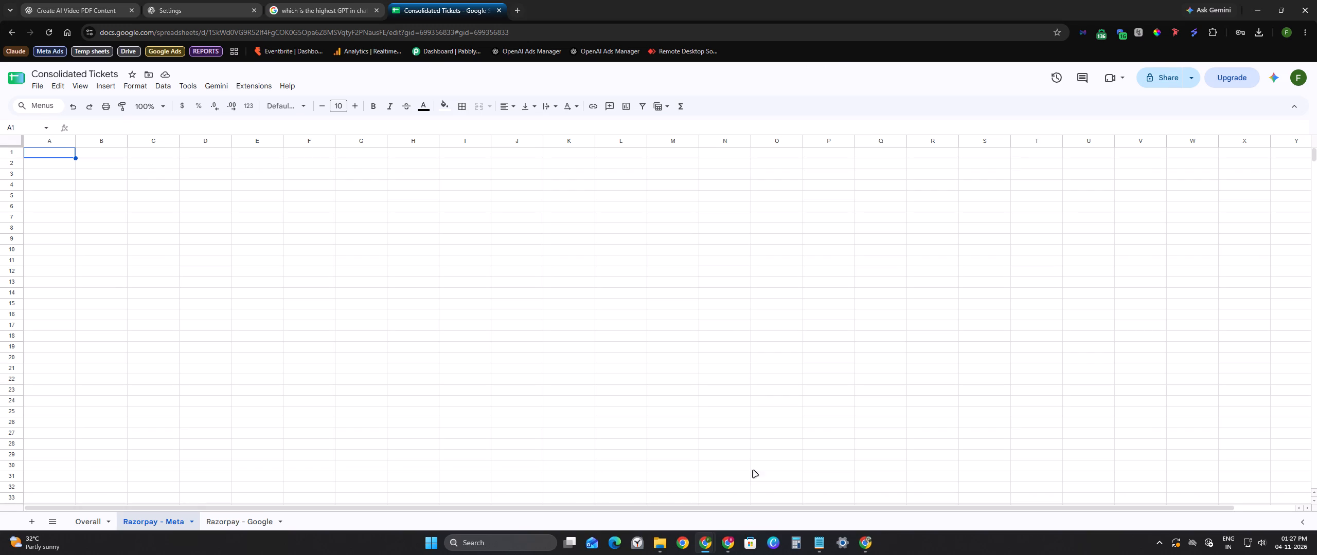
Open the payment_links - 01 Dec 25 workbook again from the Downloads folder.
click(868, 544)
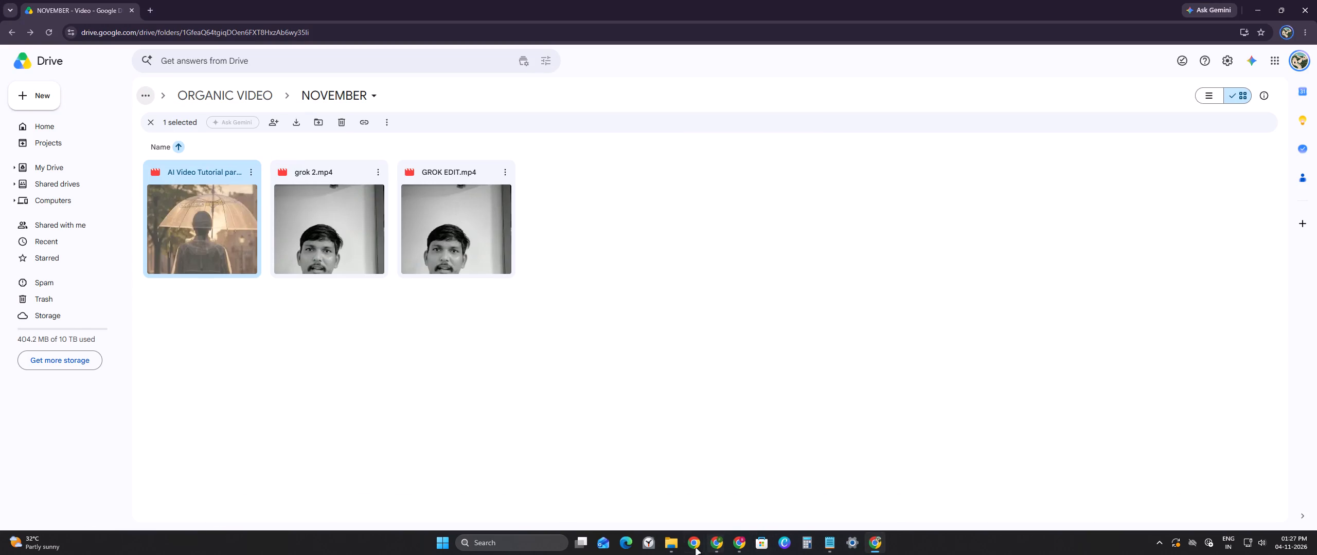
click(665, 549)
click(65, 162)
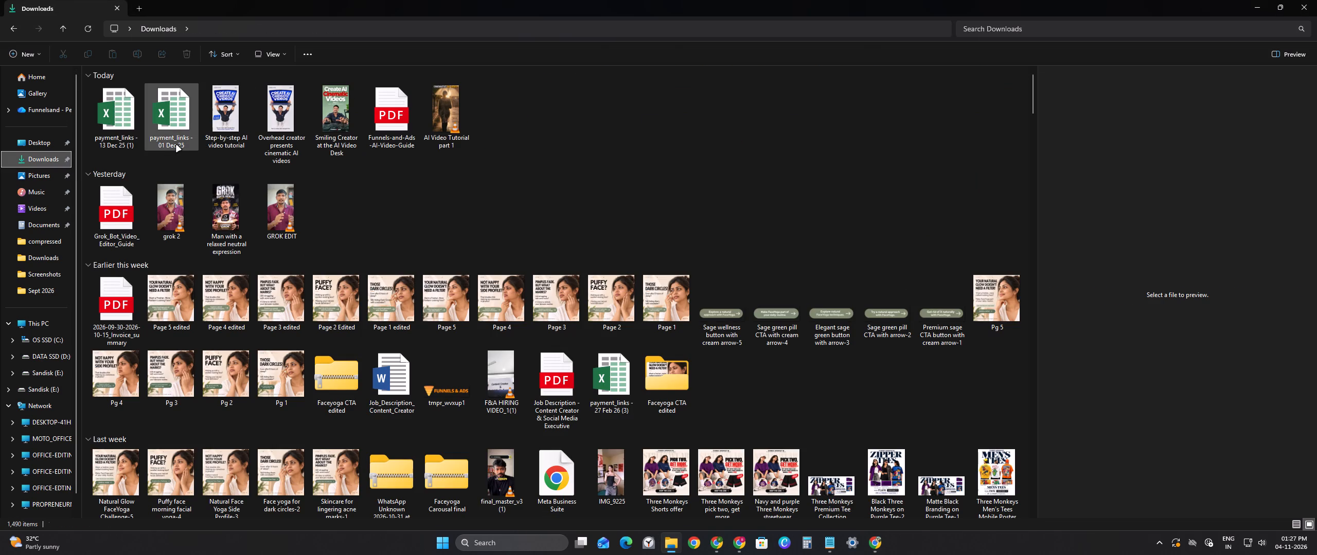
click(176, 145)
click(176, 145)
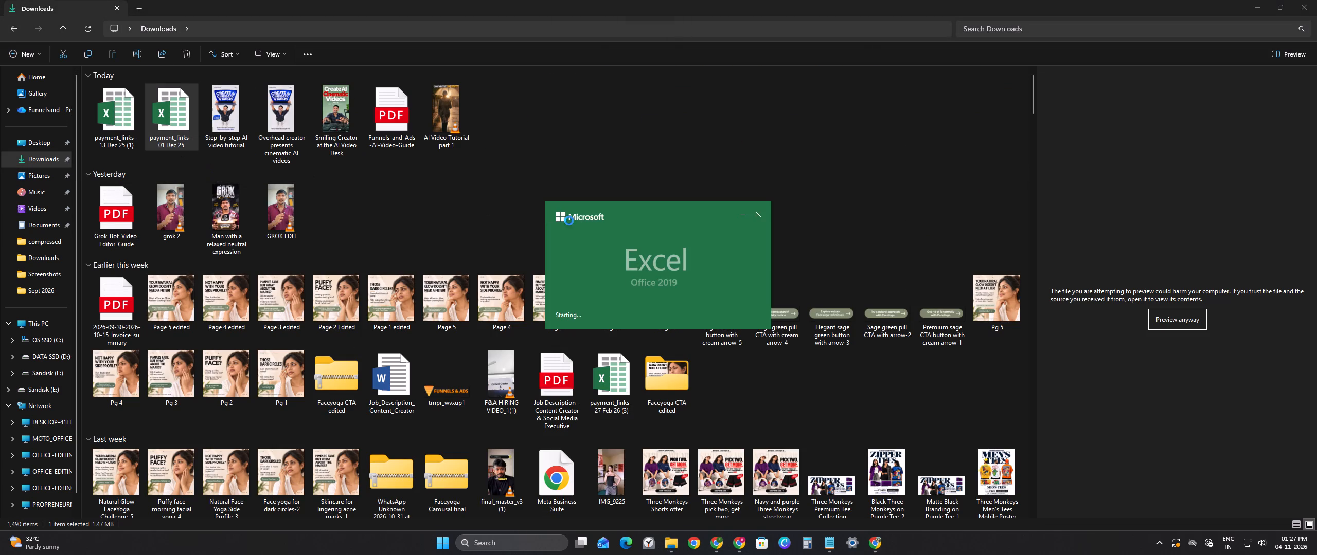
Close the payment_links - 01 Dec 25 workbook and remove the recovered files.
click(1316, 0)
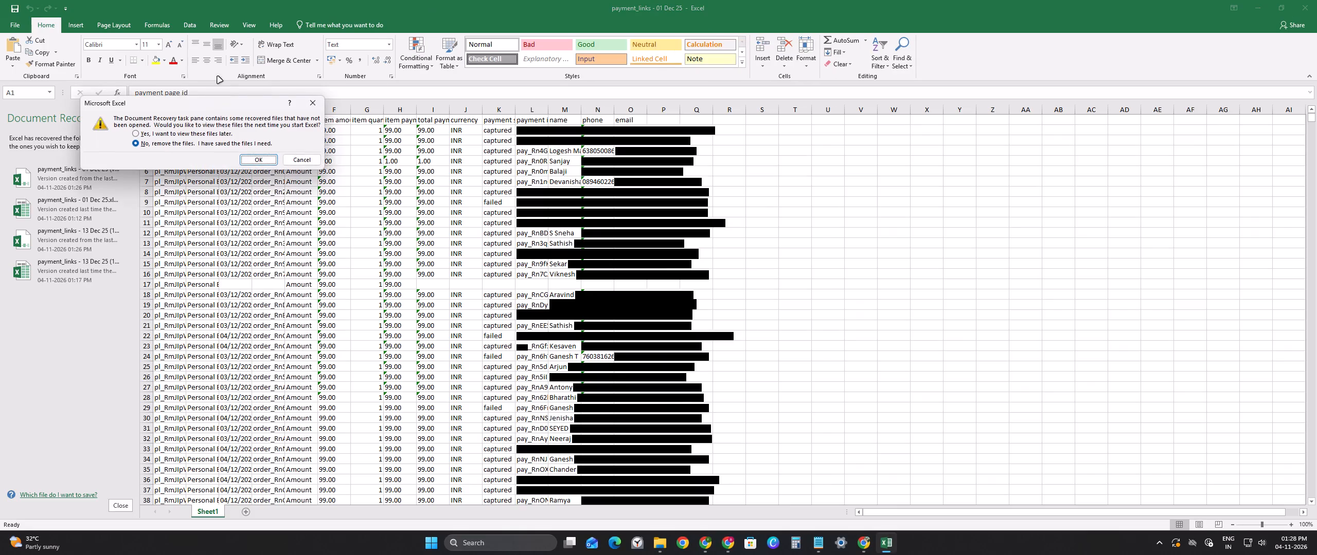
click(268, 161)
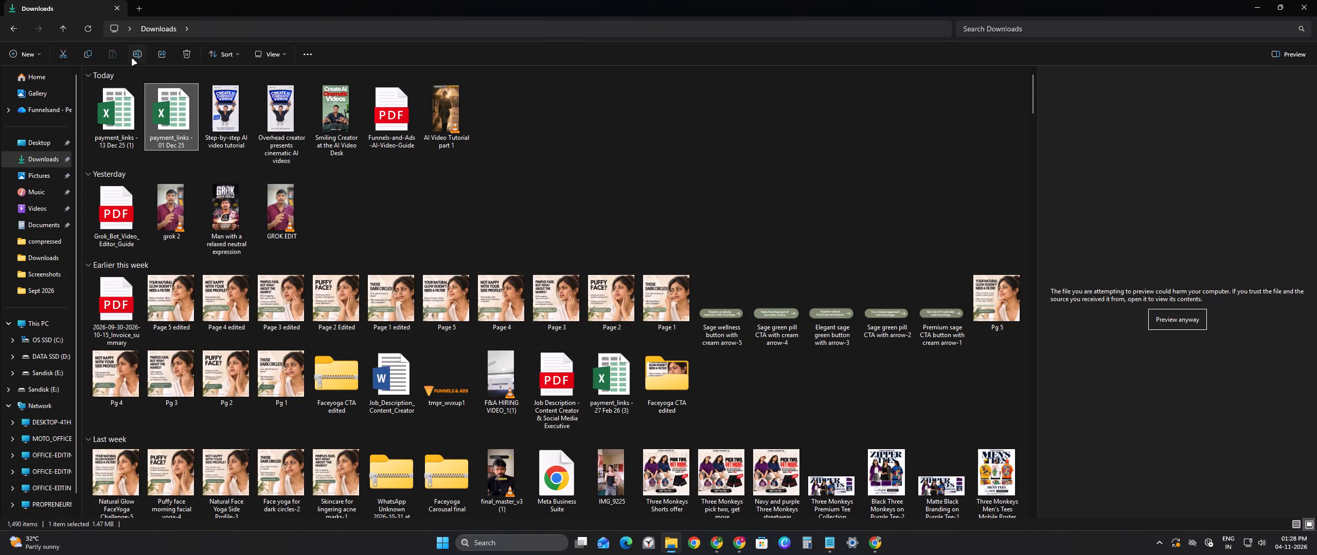
Rename the payment_links - 01 Dec 25 workbook in Downloads as "Razorpay - Meta".
click(132, 59)
text(Razorpay)
key(space)
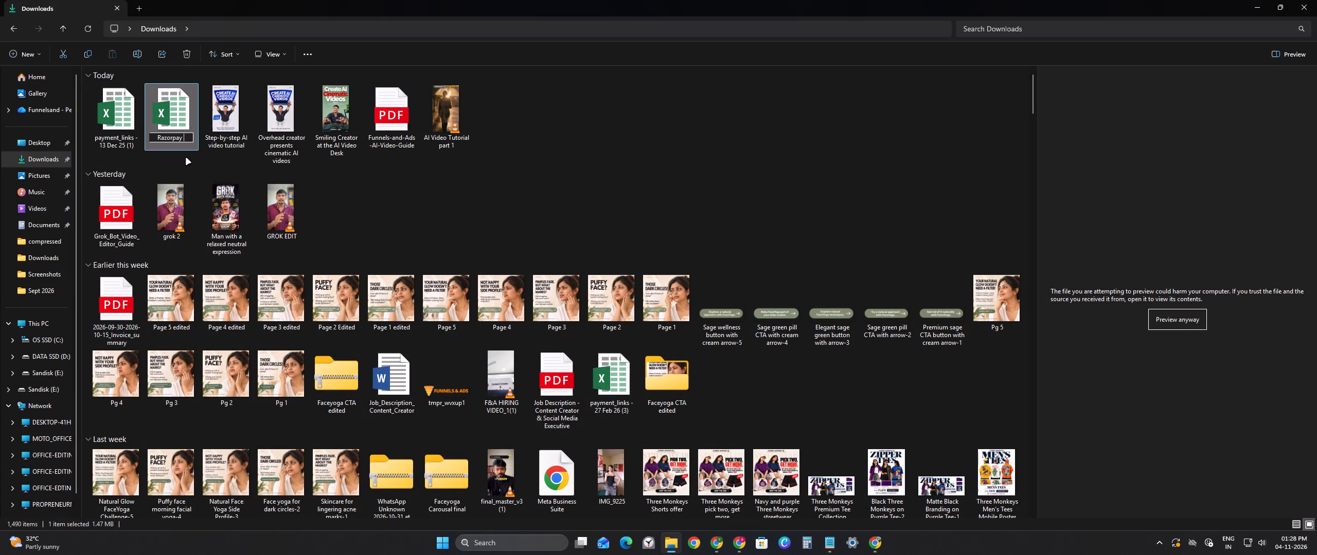
text(- Meta)
key(Return)
Rename the payment_links - 13 Dec 25 (1) workbook in Downloads as "Razorpay - Google".
click(101, 145)
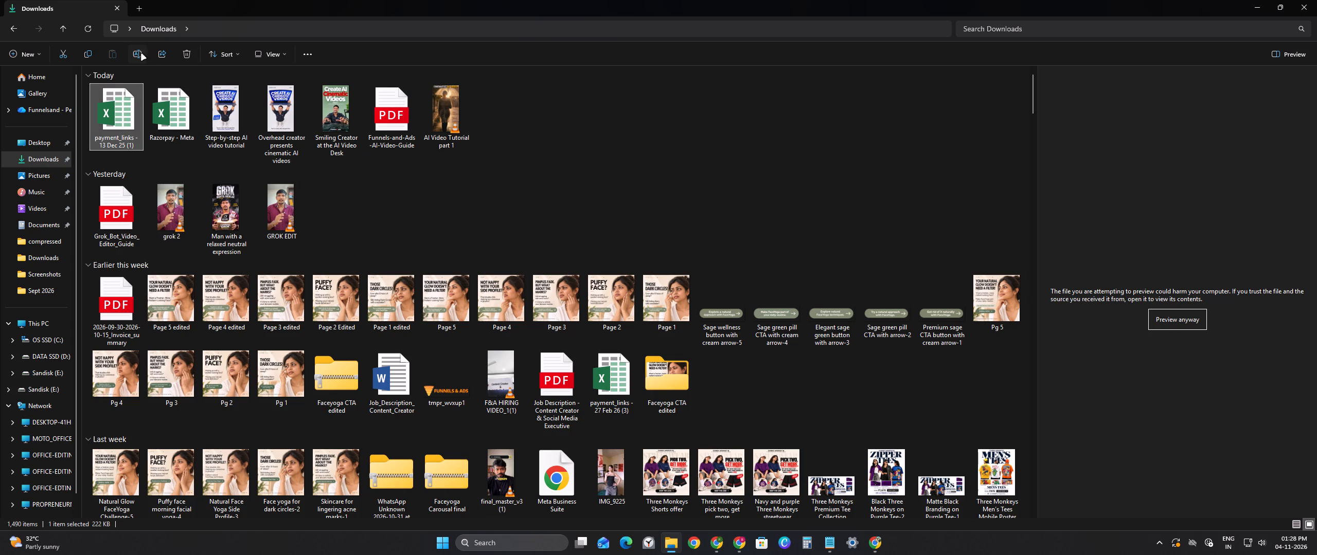
click(141, 54)
text(Razorpay)
key(space)
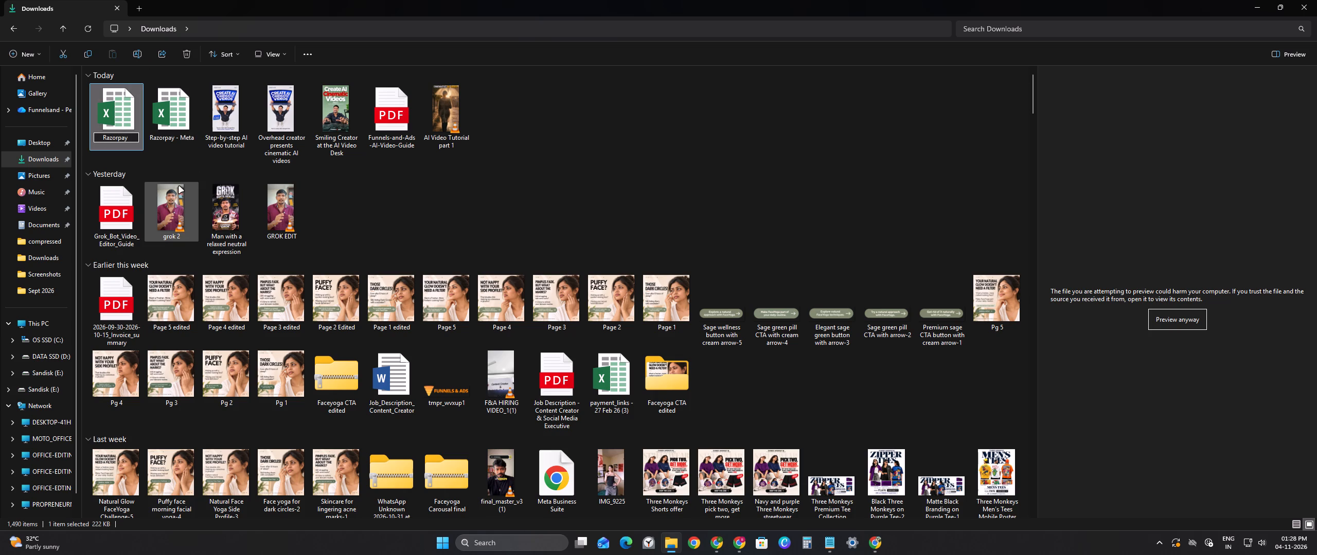
text(- Google)
key(Return)
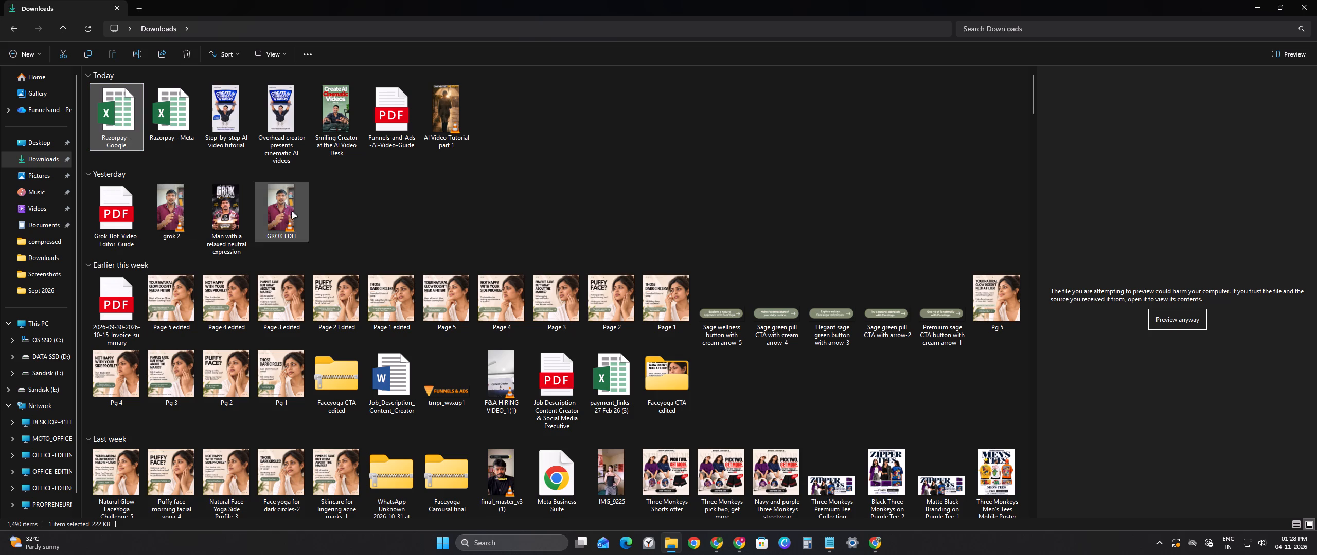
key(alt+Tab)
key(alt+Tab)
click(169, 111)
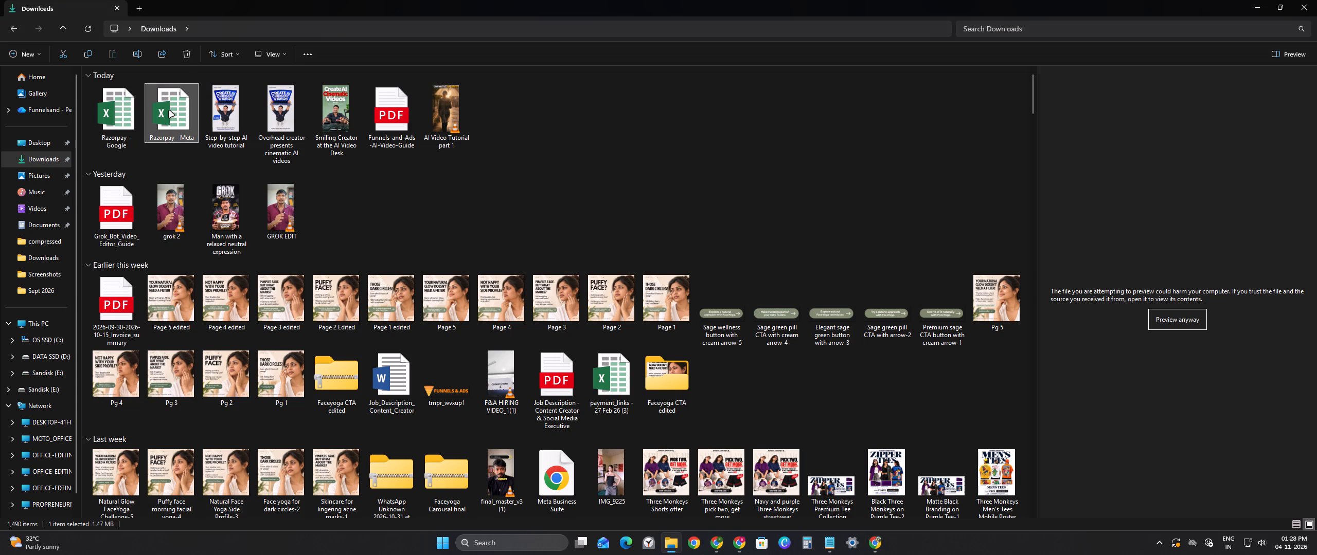